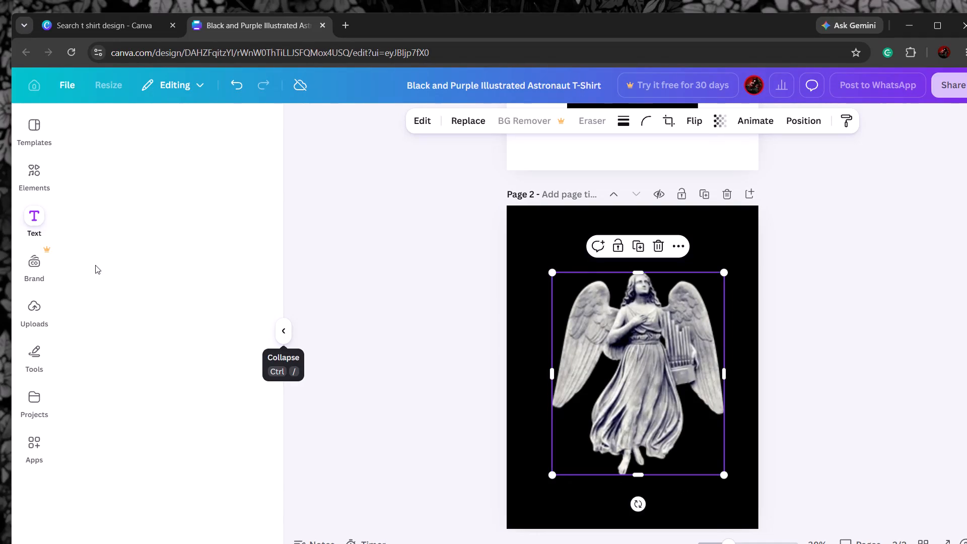
Reload the T-shirt design page so the editor's side content loads again.
click(37, 227)
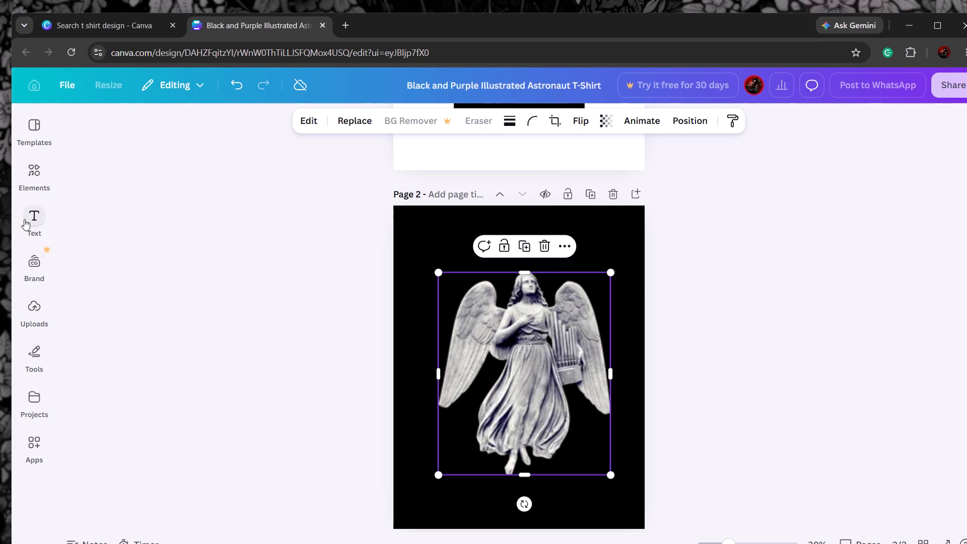
click(29, 266)
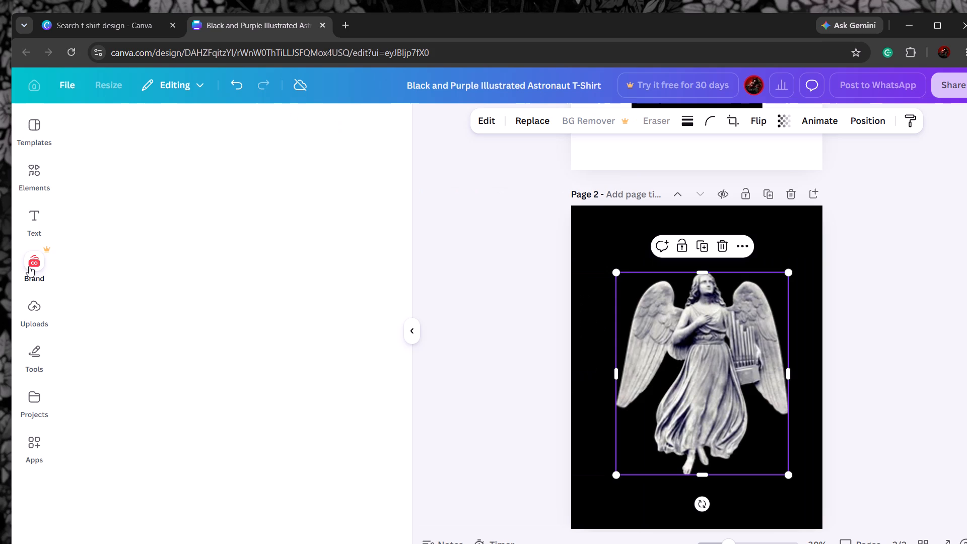
click(72, 56)
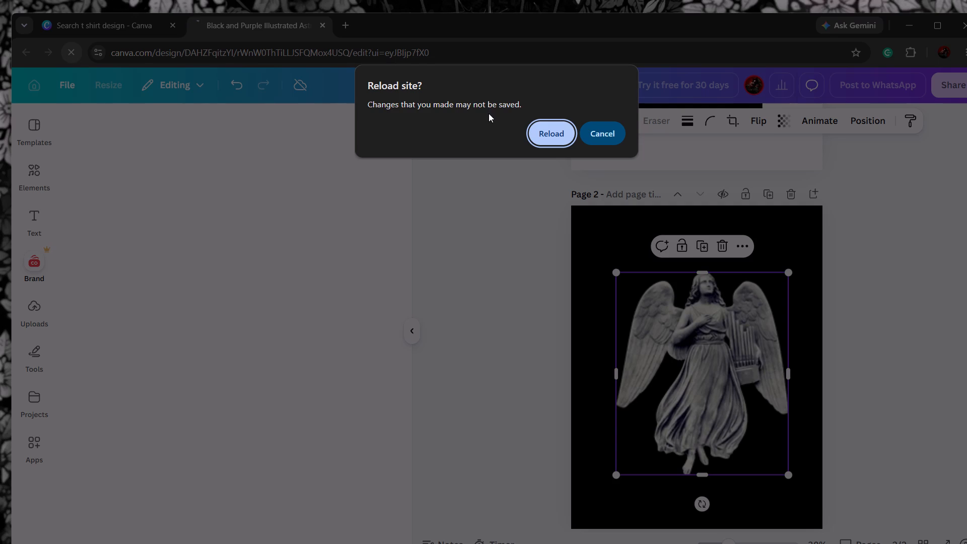
click(539, 138)
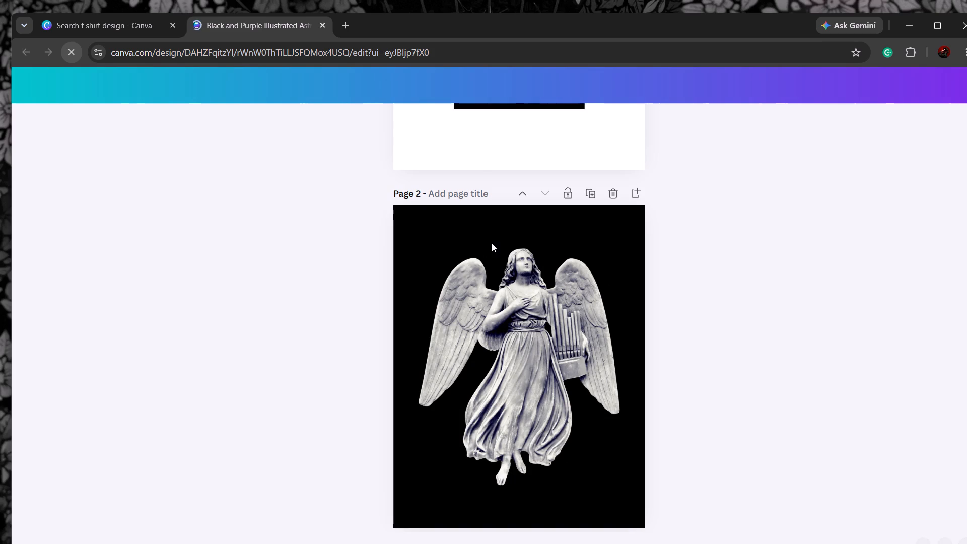
Move the angel statue slightly lower on page 2 and scale it down a little from its corner.
drag(512, 322, 512, 359)
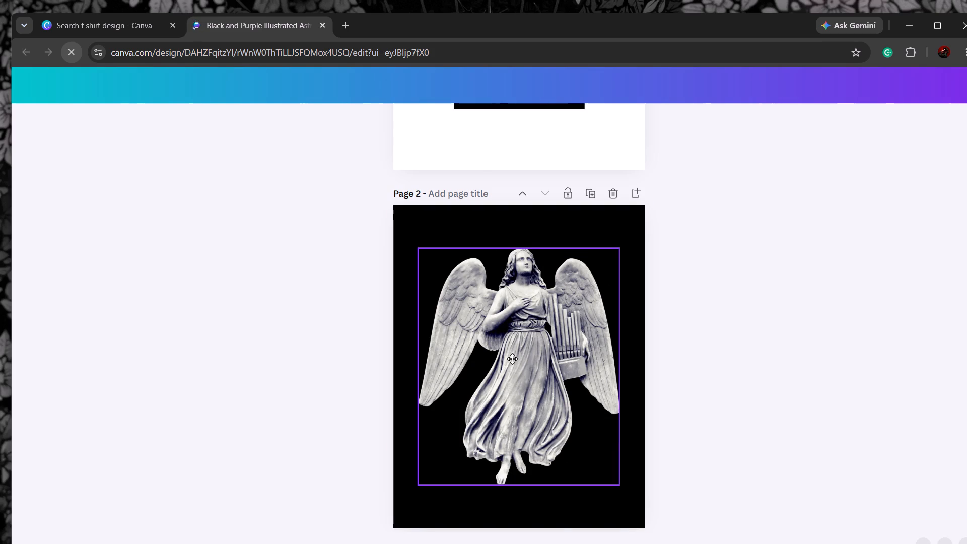
drag(512, 359, 519, 362)
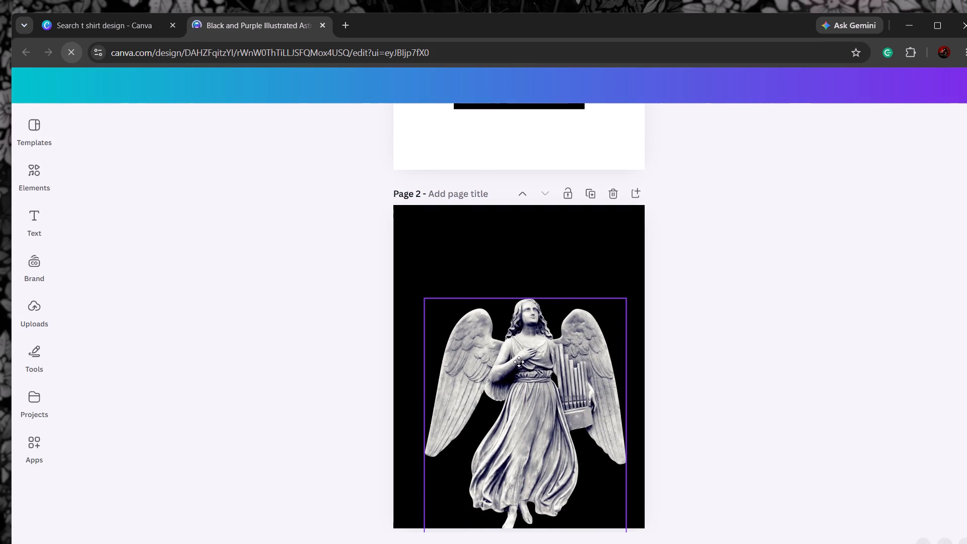
drag(519, 362, 520, 350)
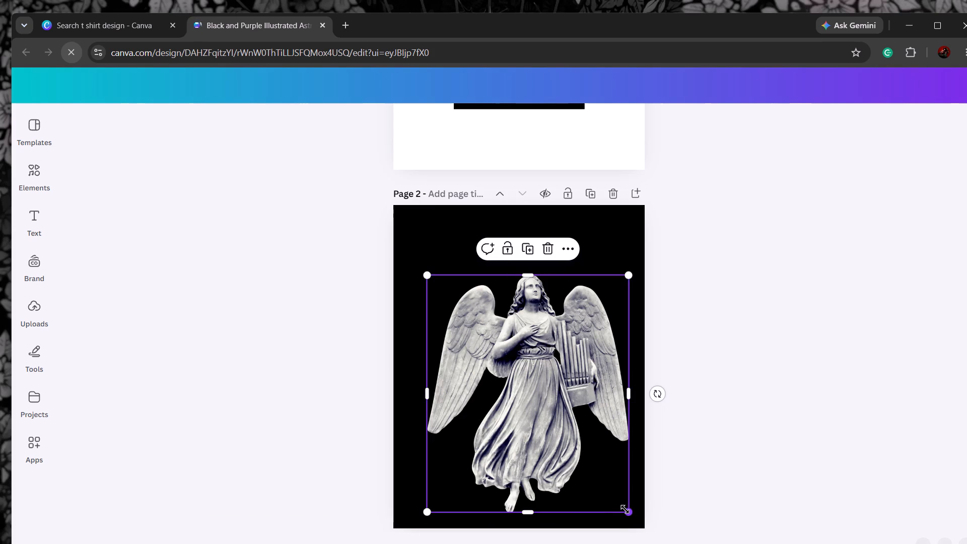
drag(625, 509, 611, 494)
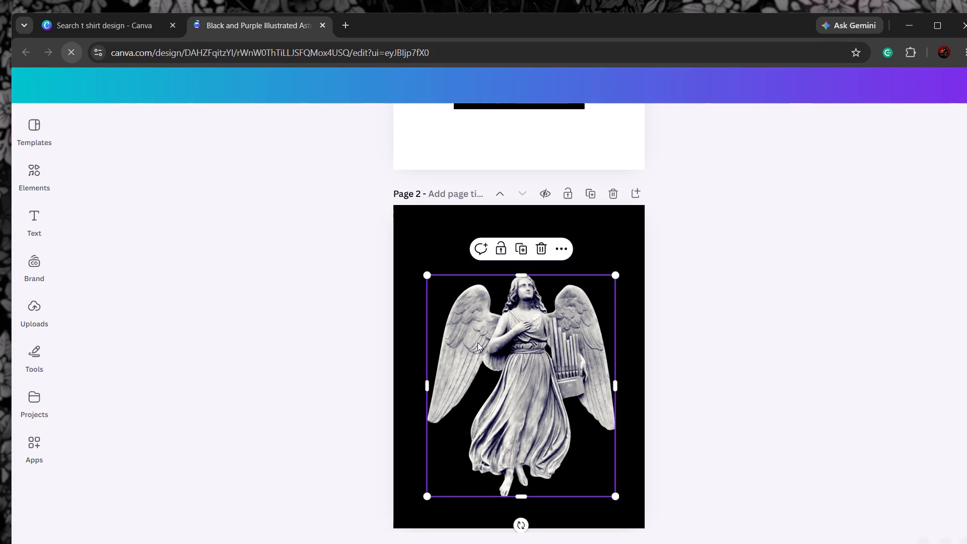
click(420, 247)
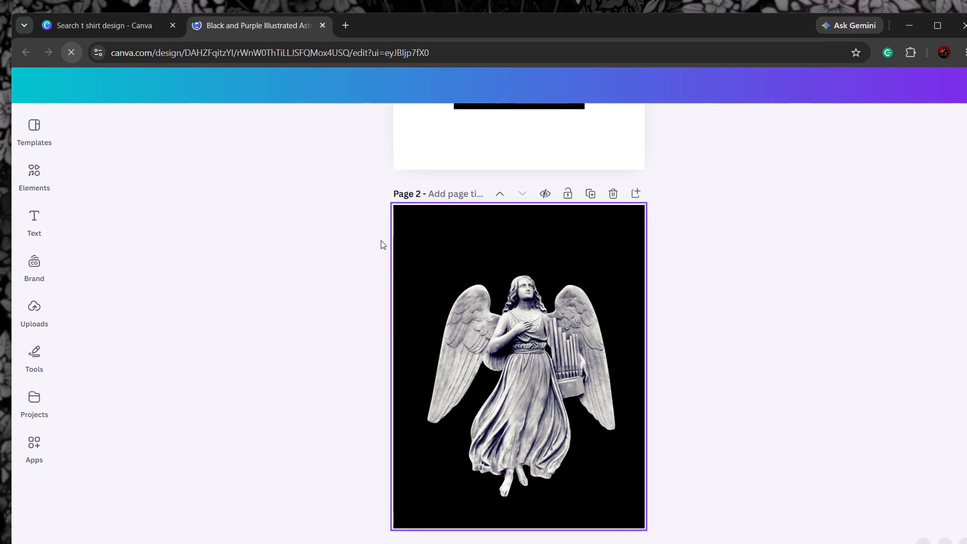
Browse the text font combinations and add the recently used "Great Energy" combination to page 2.
click(34, 225)
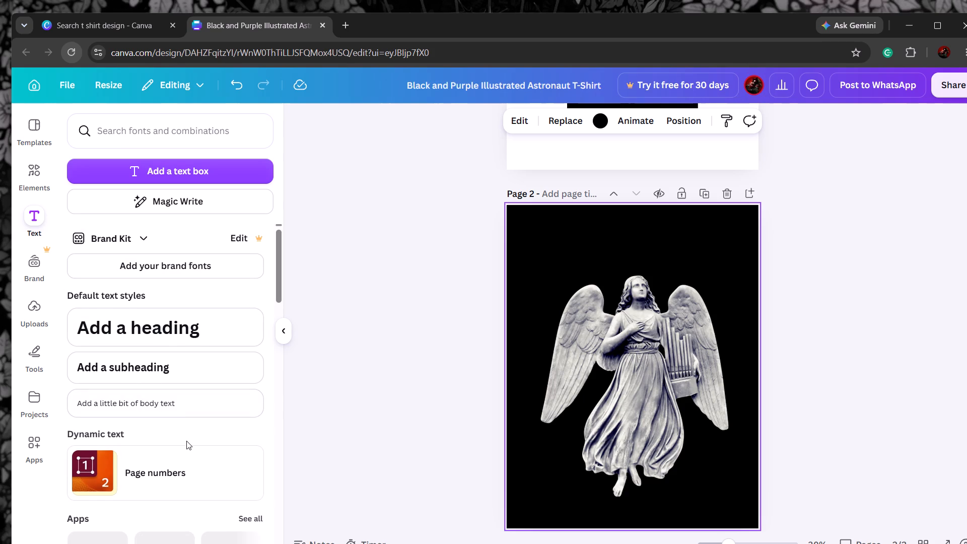
scroll(187, 441, down, 3)
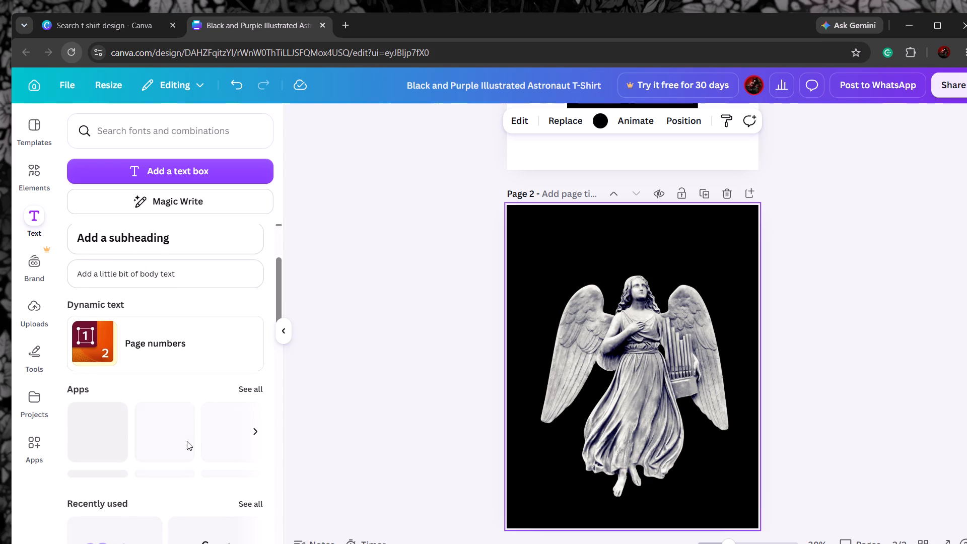
scroll(187, 441, down, 2)
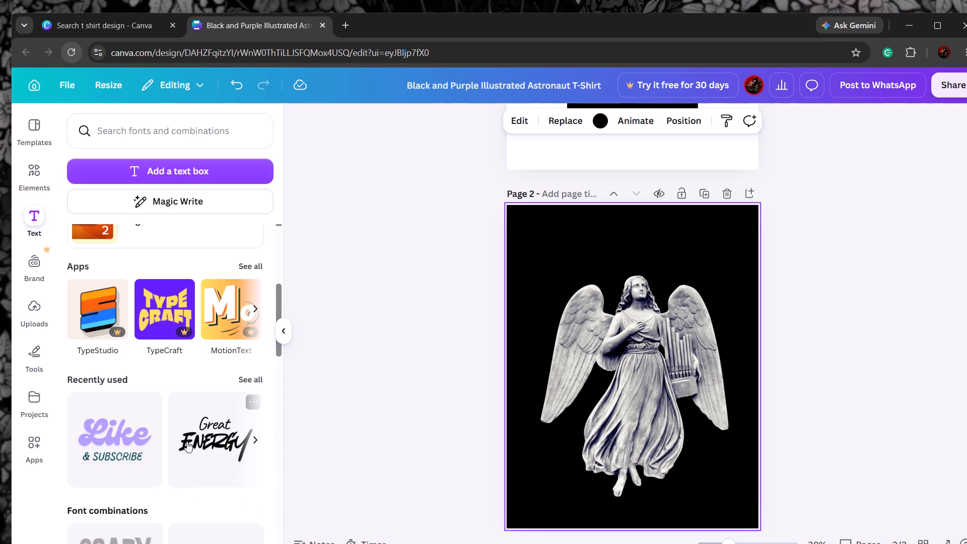
scroll(195, 433, down, 2)
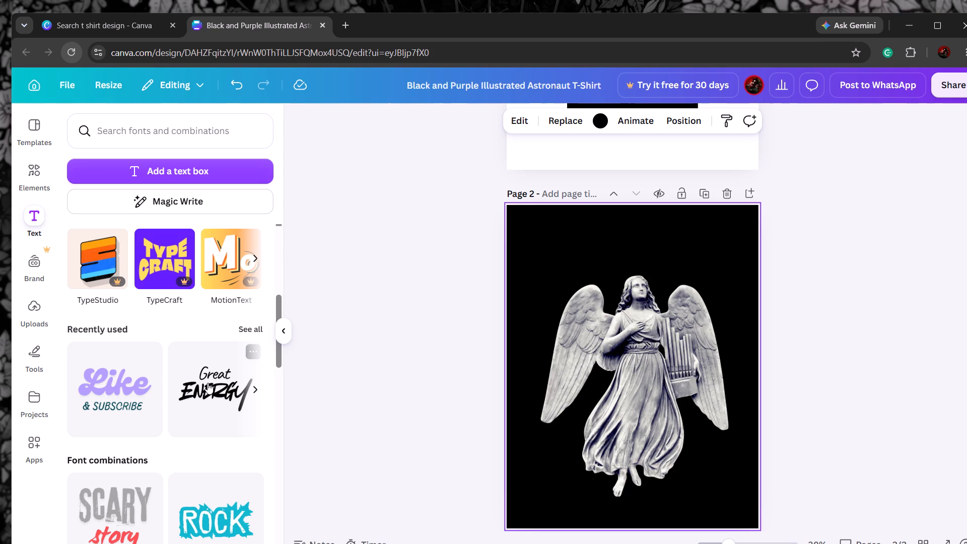
scroll(189, 434, down, 3)
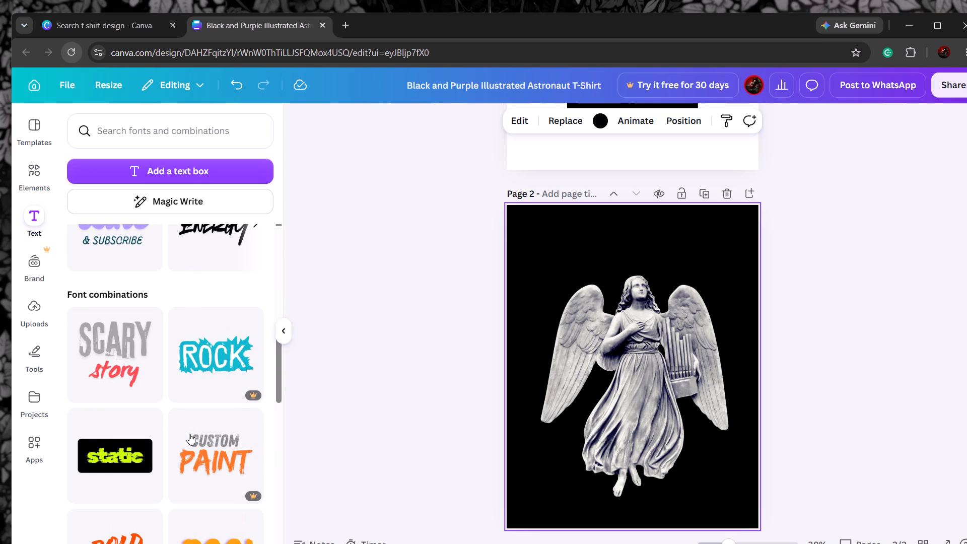
scroll(189, 434, down, 4)
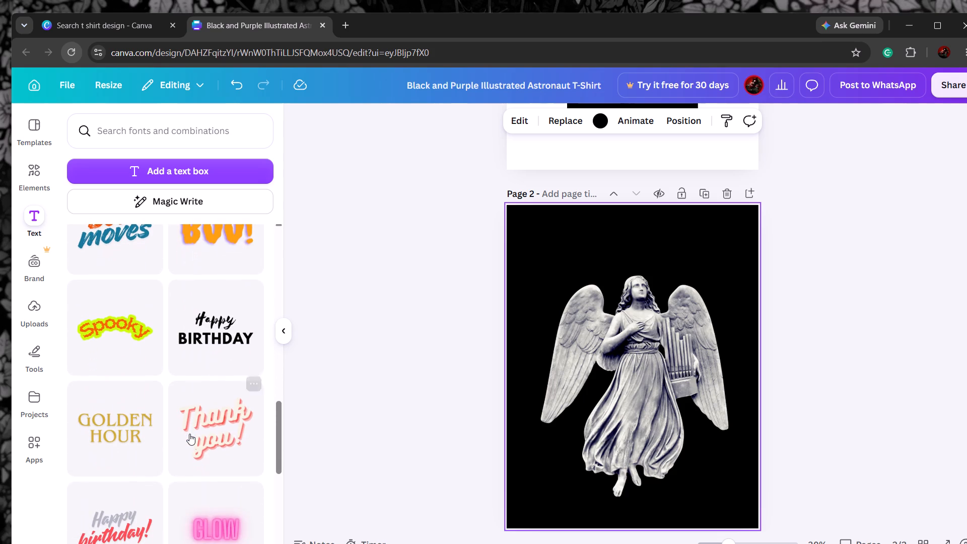
scroll(189, 434, down, 5)
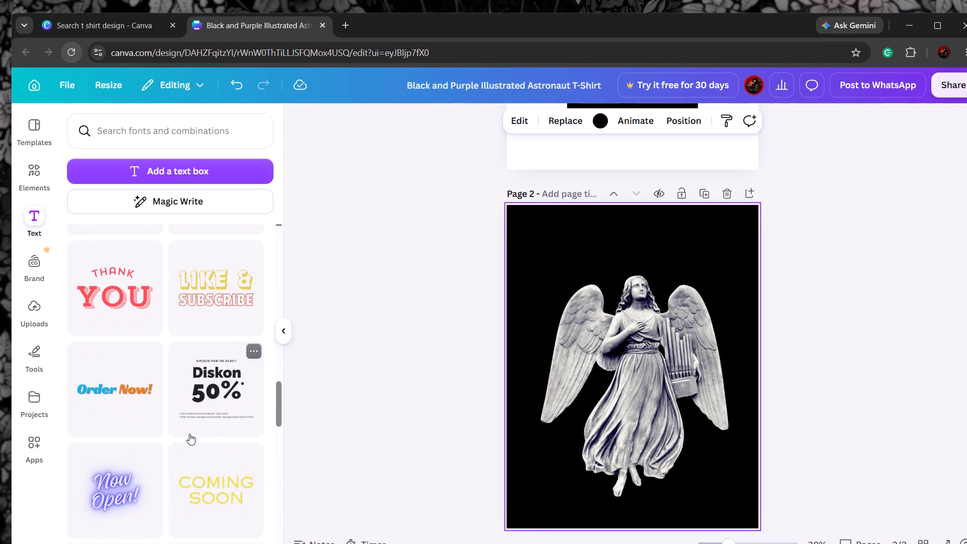
scroll(189, 434, down, 4)
scroll(189, 434, up, 2)
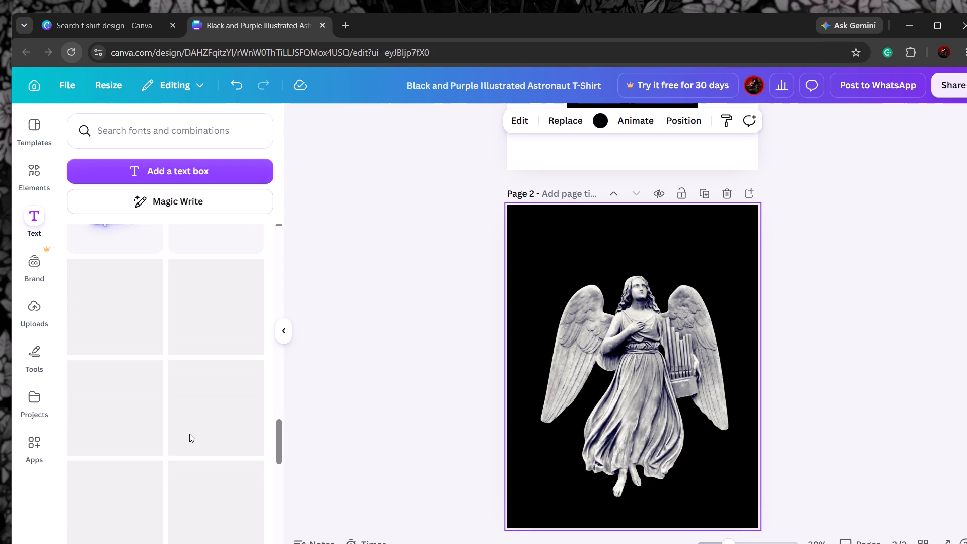
scroll(189, 434, up, 2)
scroll(186, 378, up, 4)
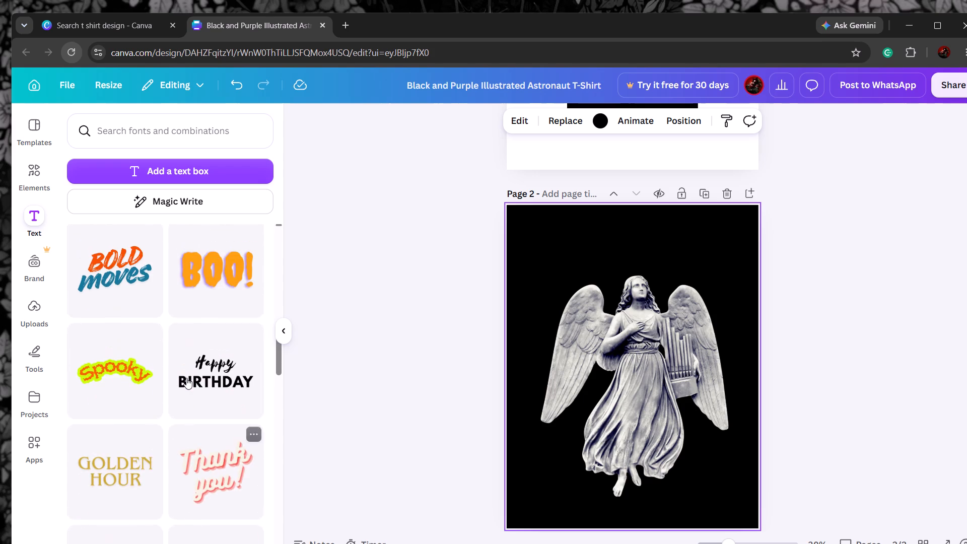
scroll(186, 378, up, 4)
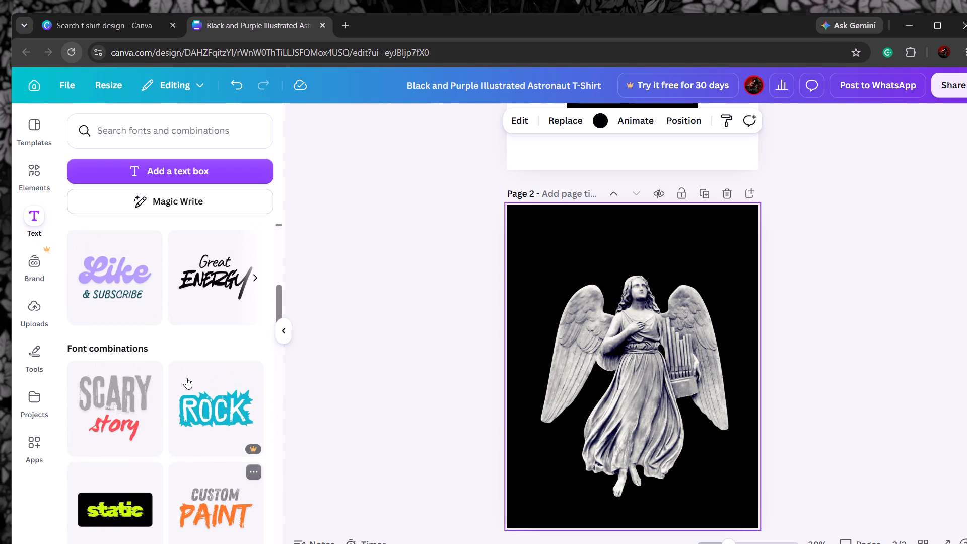
click(201, 275)
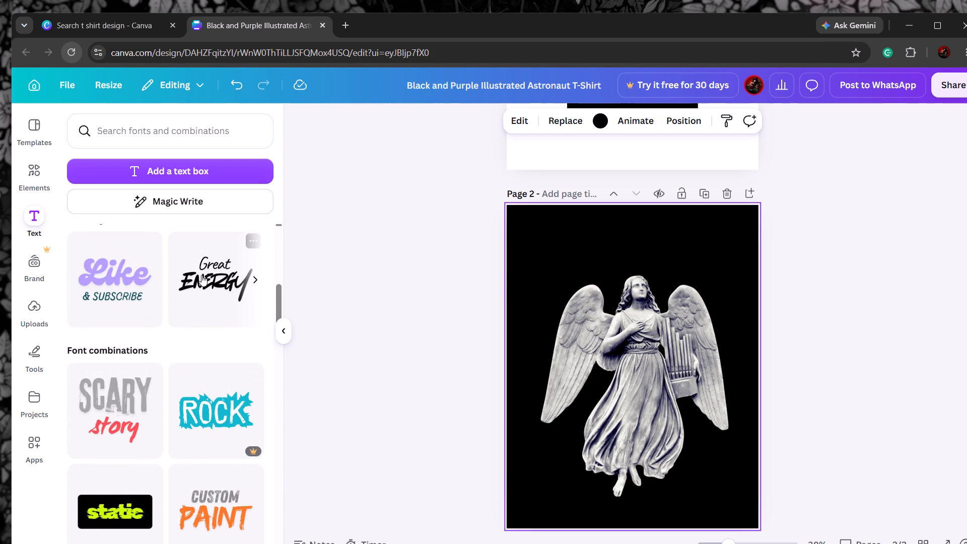
scroll(180, 225, up, 3)
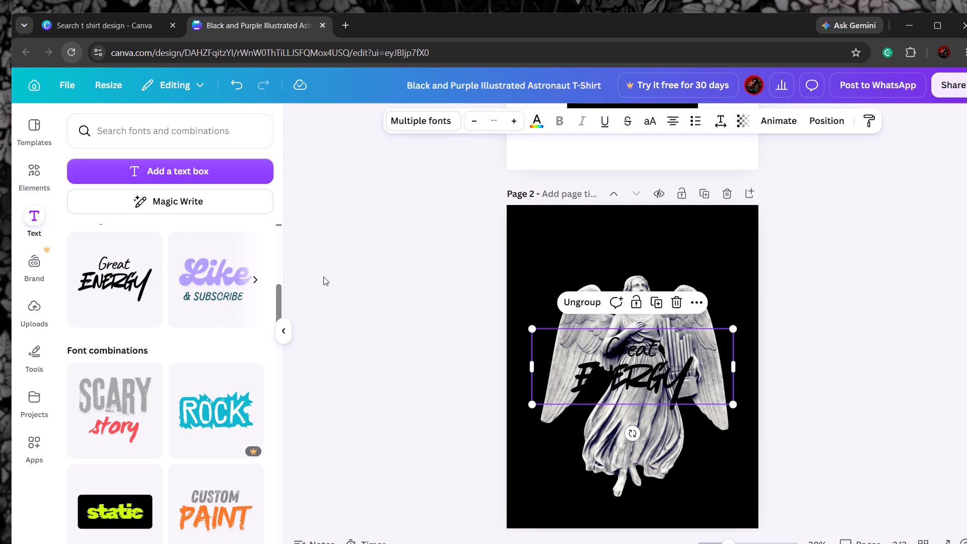
Set the colour of the whole "Great Energy" text group to white.
click(541, 120)
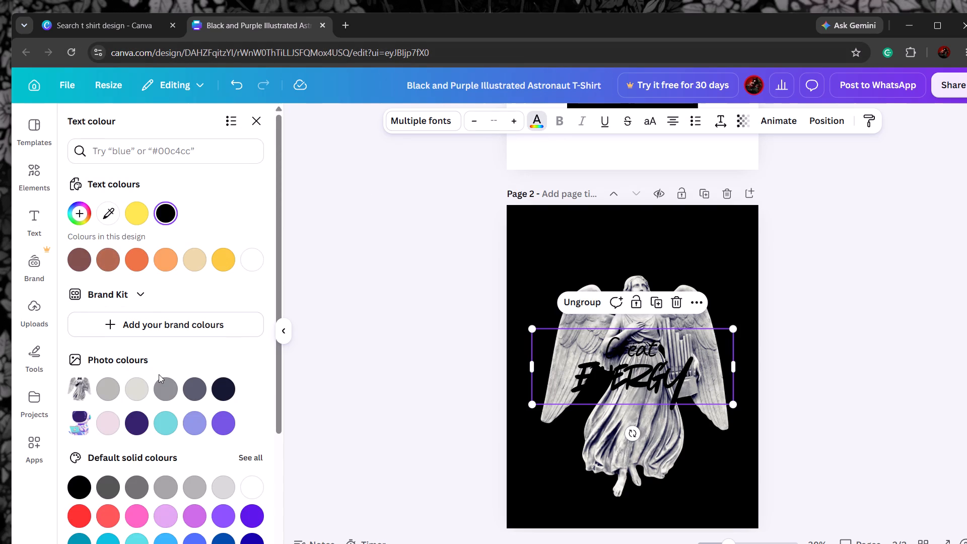
scroll(159, 374, down, 2)
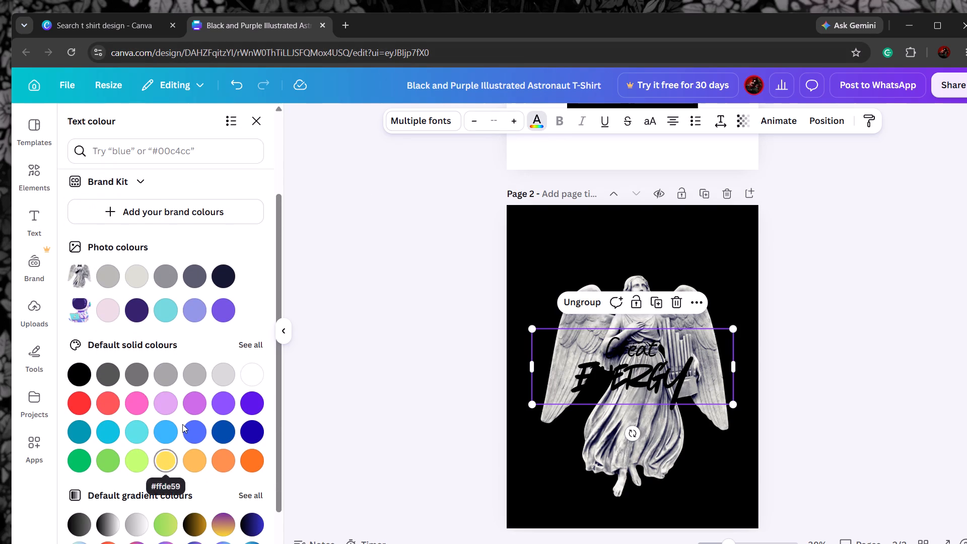
click(251, 423)
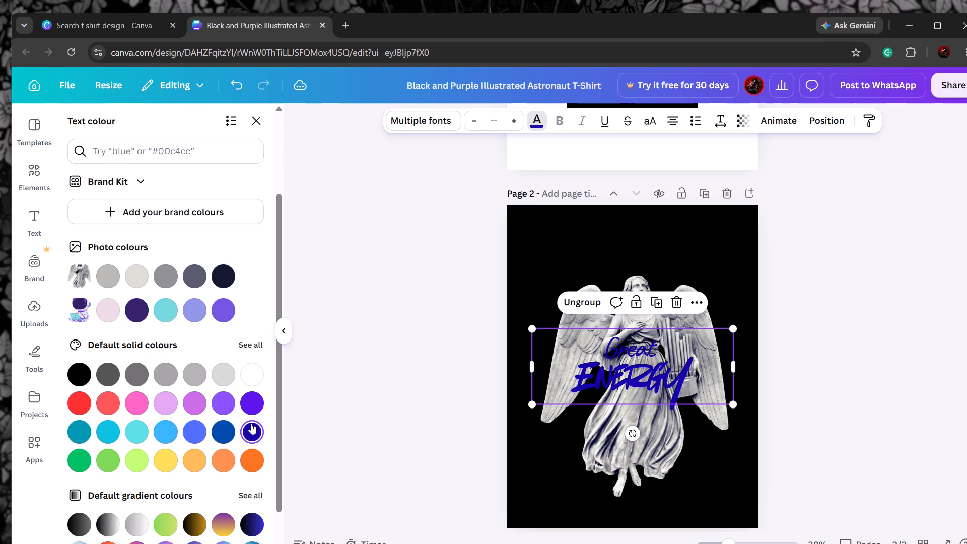
click(251, 379)
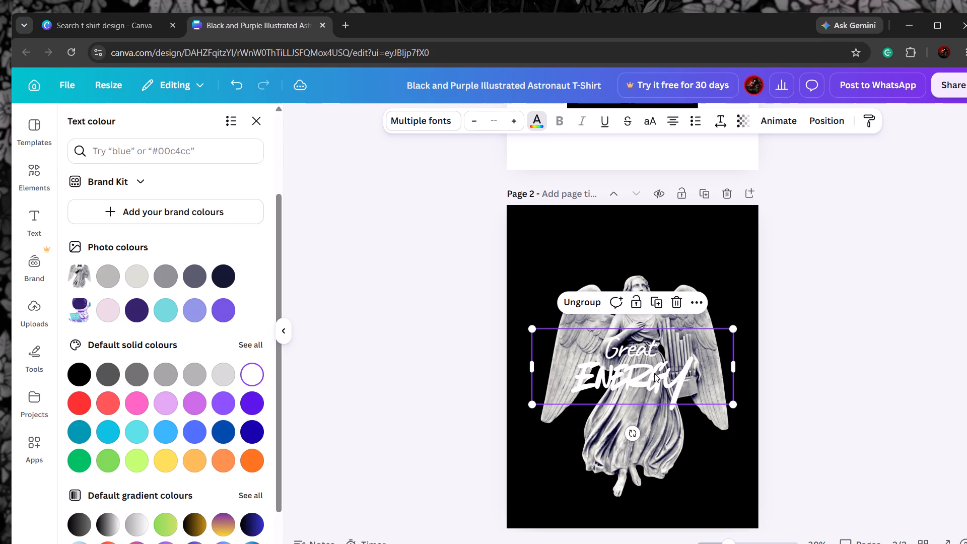
Delete the "Great" line from the text group, keeping only the "Energy" line.
click(688, 375)
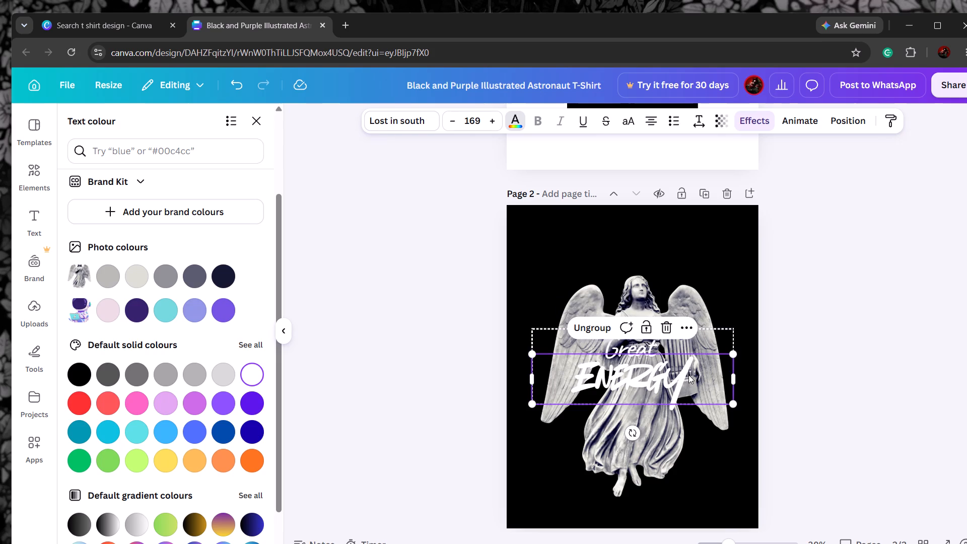
click(694, 337)
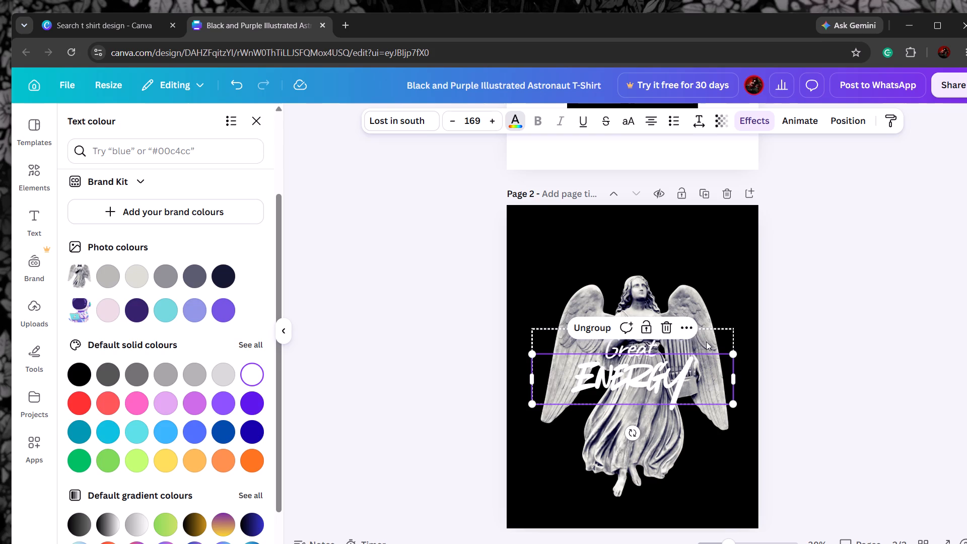
click(706, 342)
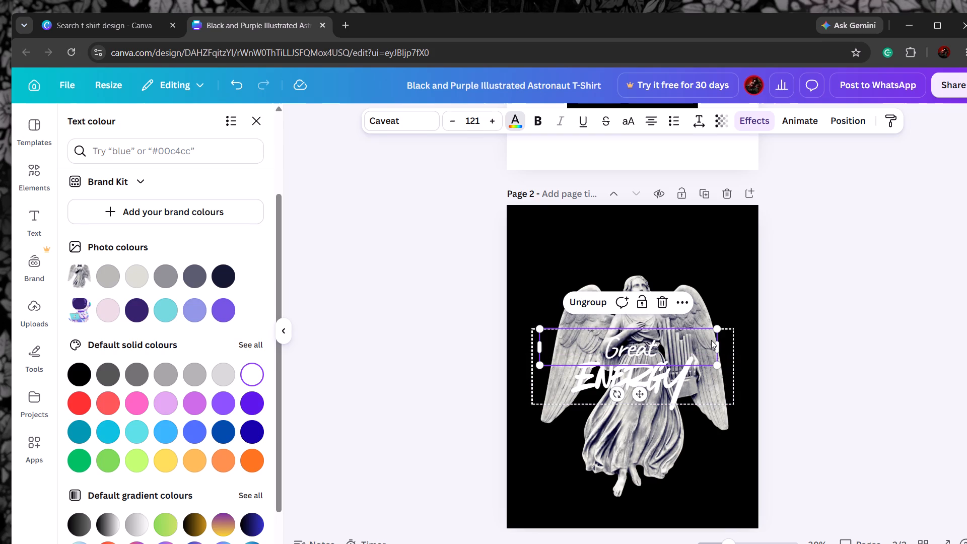
key(BackSpace)
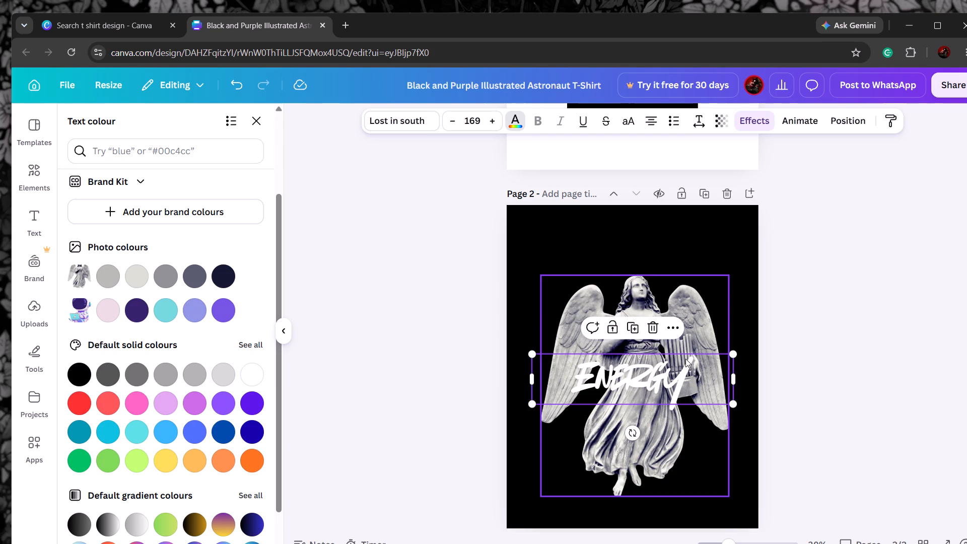
Replace the "Energy" wording over the angel with "devil is inside".
click(690, 375)
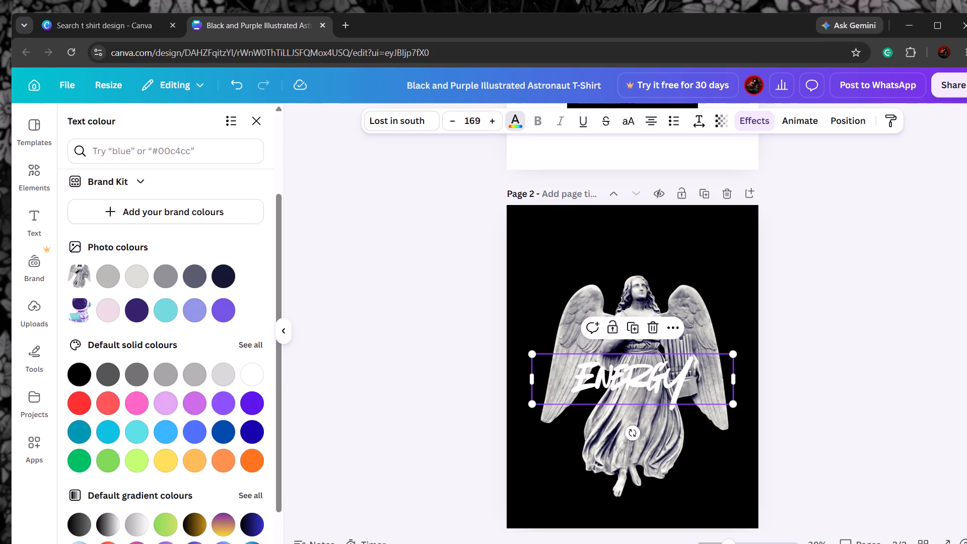
key(BackSpace)
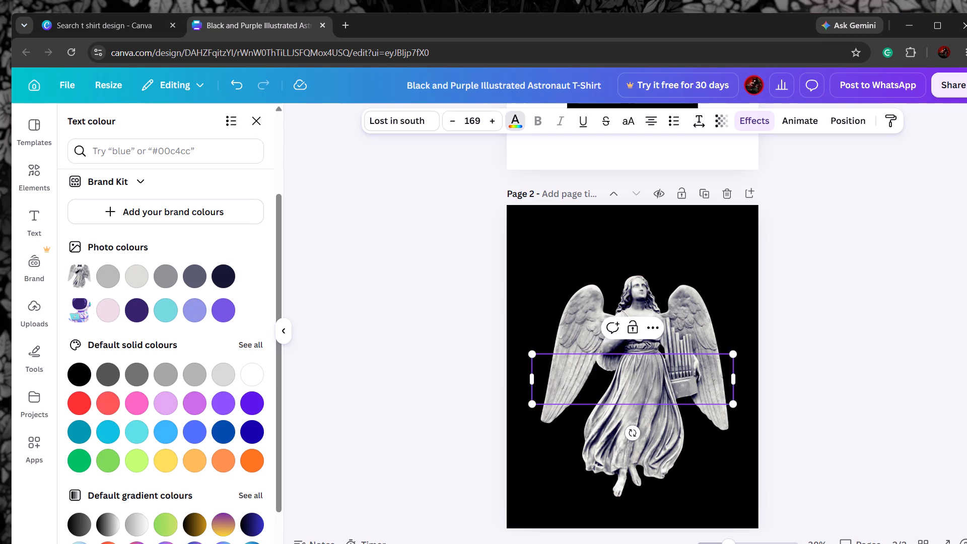
key(d)
text(evil)
key(space)
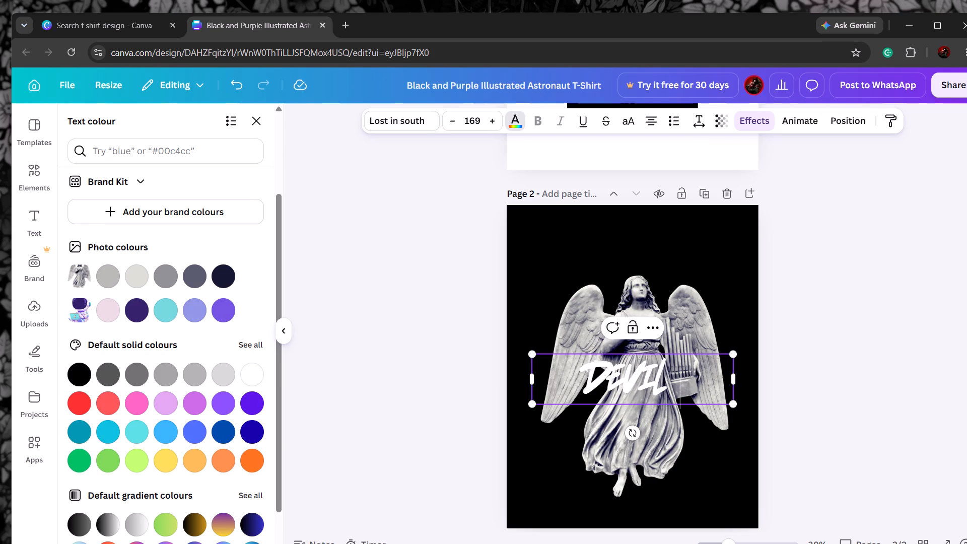
key(i)
text(s)
key(space)
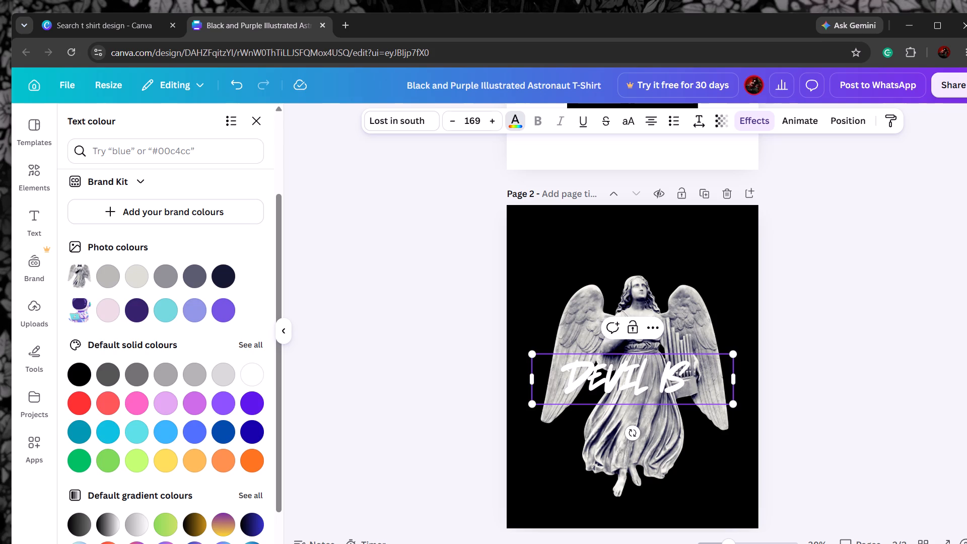
key(i)
text(ns)
text(ide)
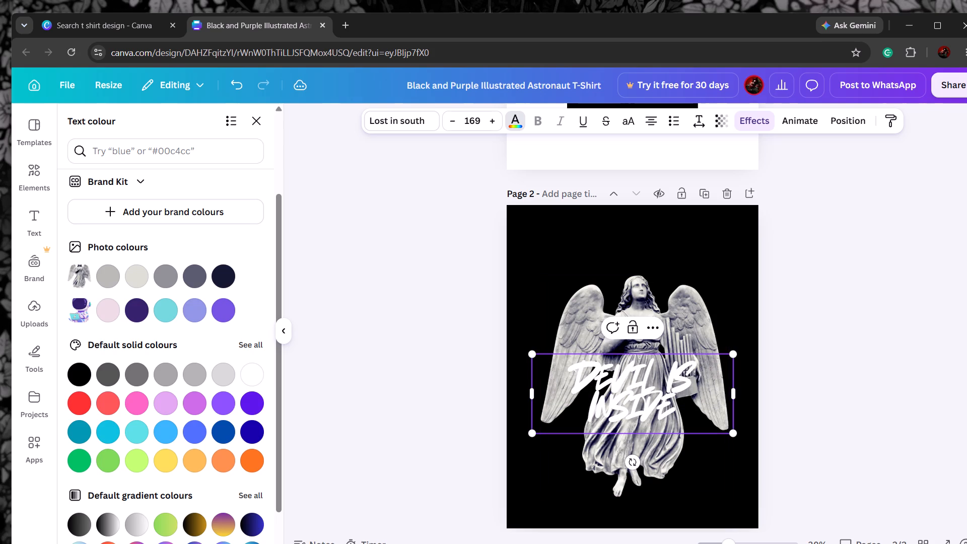
Move the "devil is inside" lettering above the angel's head, centred horizontally at the top edge of page 2.
drag(710, 388, 705, 317)
drag(705, 317, 701, 354)
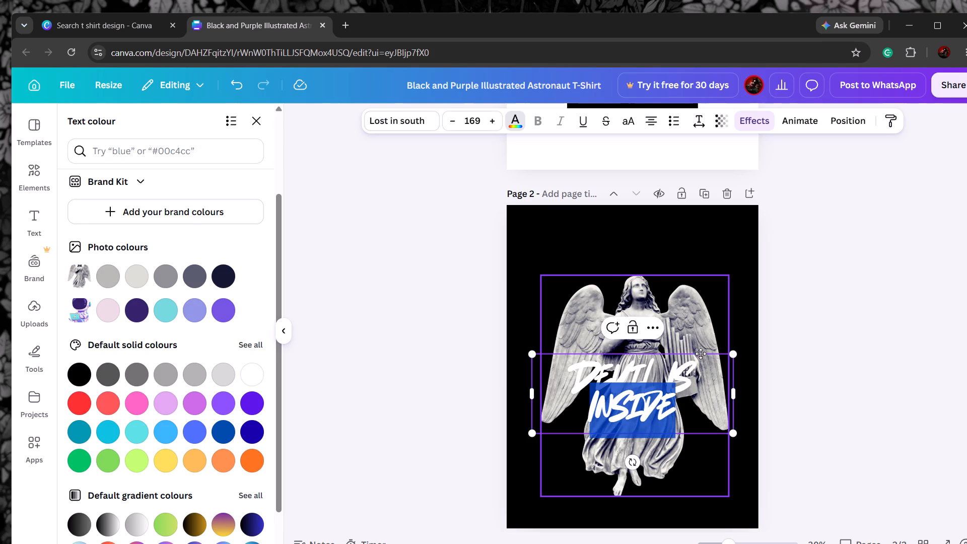
drag(701, 354, 701, 360)
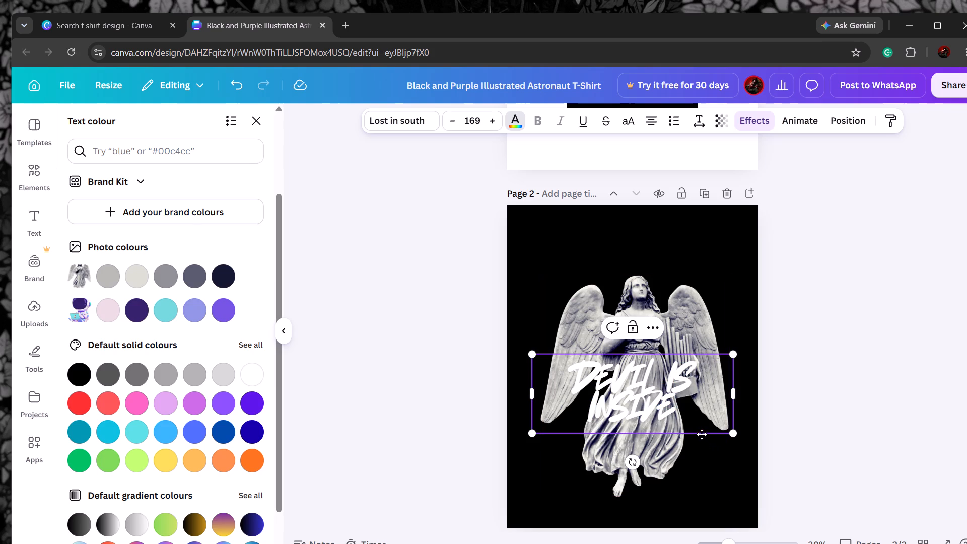
drag(702, 434, 694, 306)
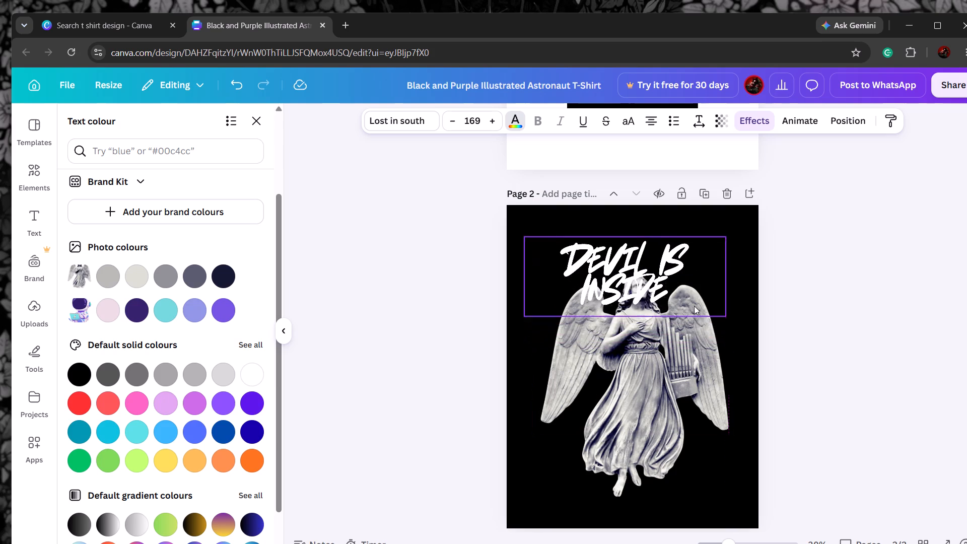
drag(694, 306, 701, 288)
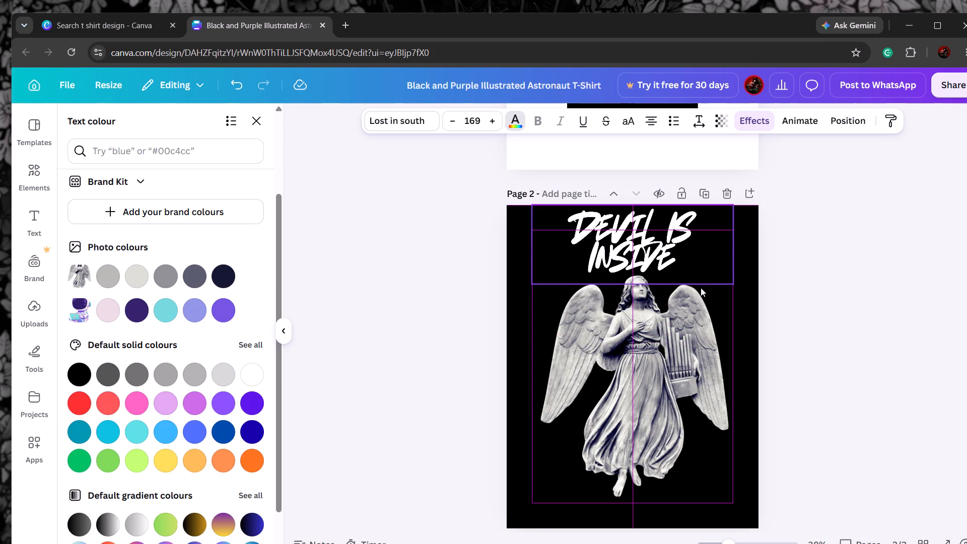
drag(701, 288, 701, 288)
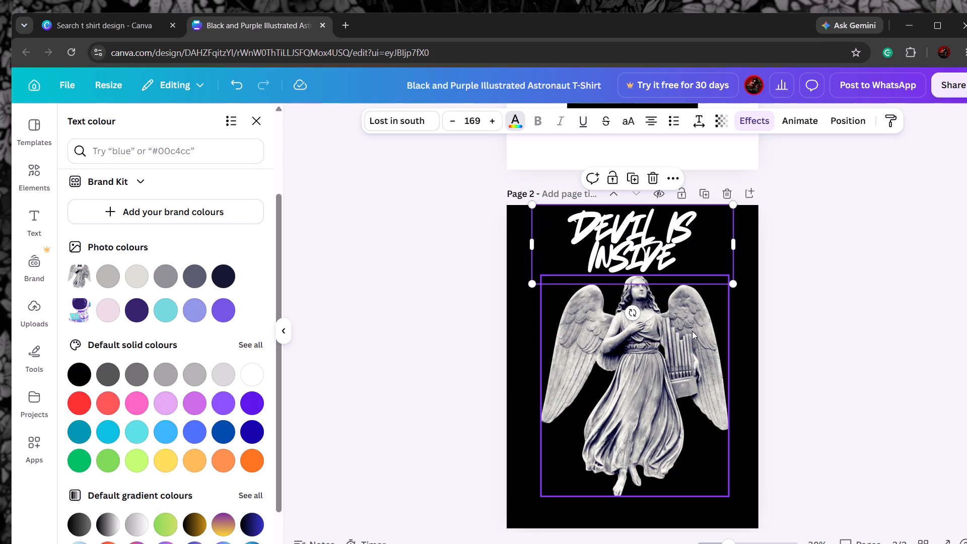
Scale the angel statue image down slightly, keeping its upper-left corner in place.
click(712, 468)
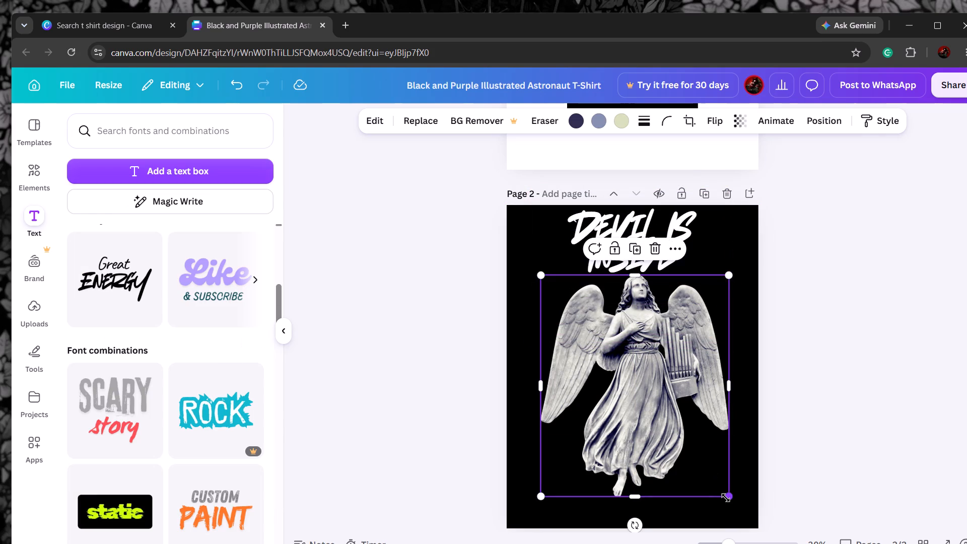
drag(726, 497, 712, 487)
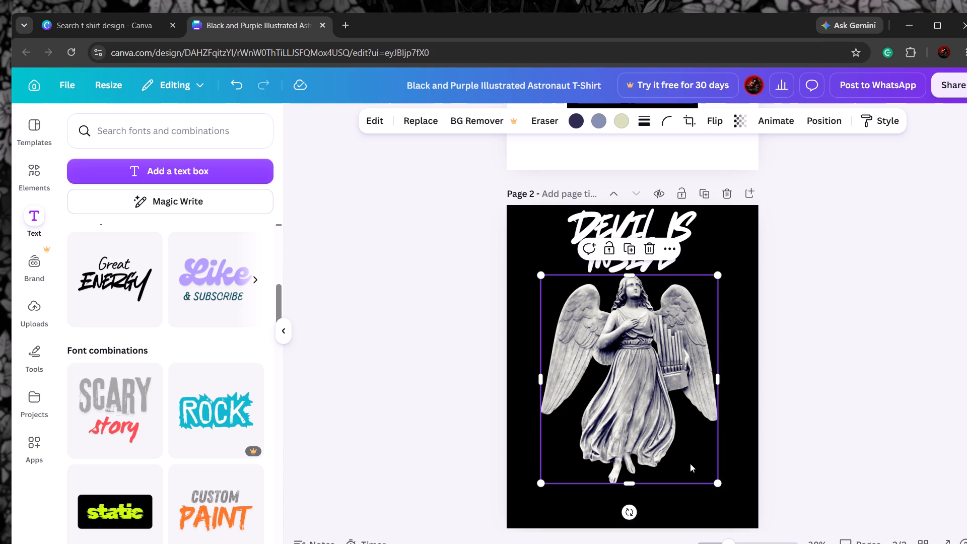
Shift the "devil is inside" lettering slightly down so it is centred over the smaller angel and meets its head.
click(690, 238)
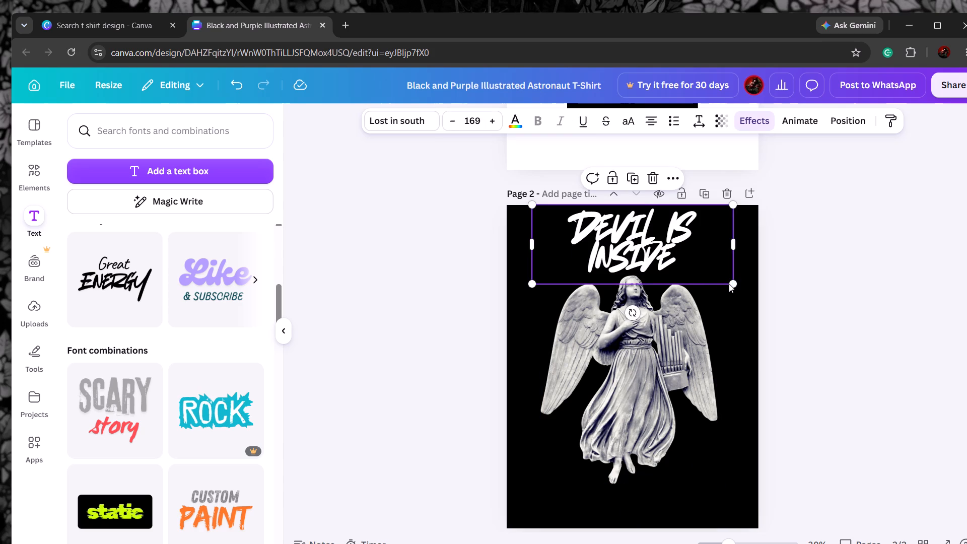
drag(729, 284, 733, 291)
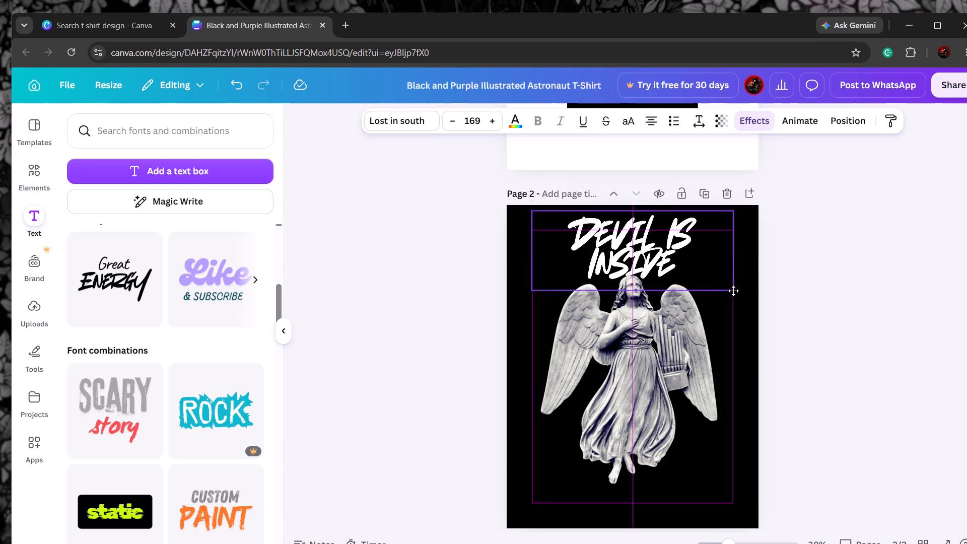
drag(733, 291, 727, 291)
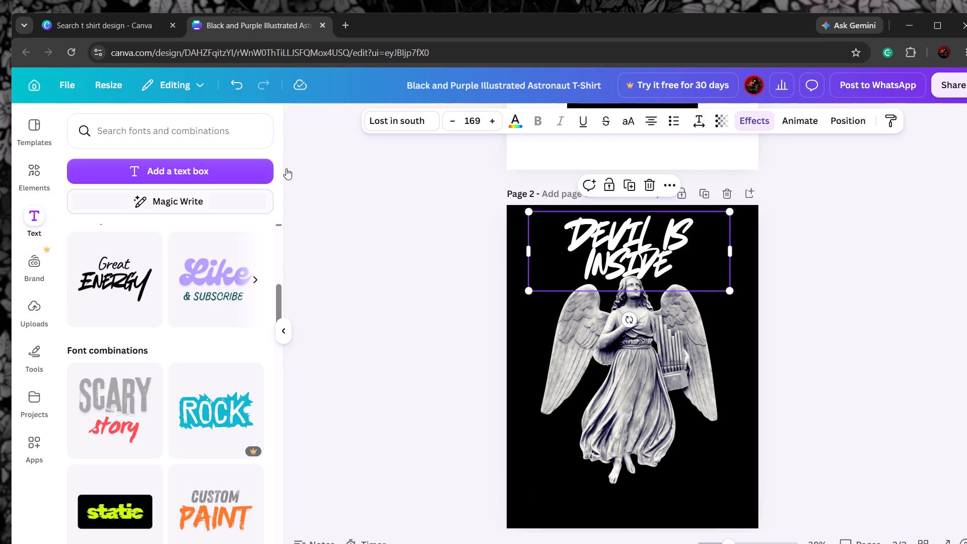
Change the colour of the "devil is inside" lettering to the default solid red.
click(516, 126)
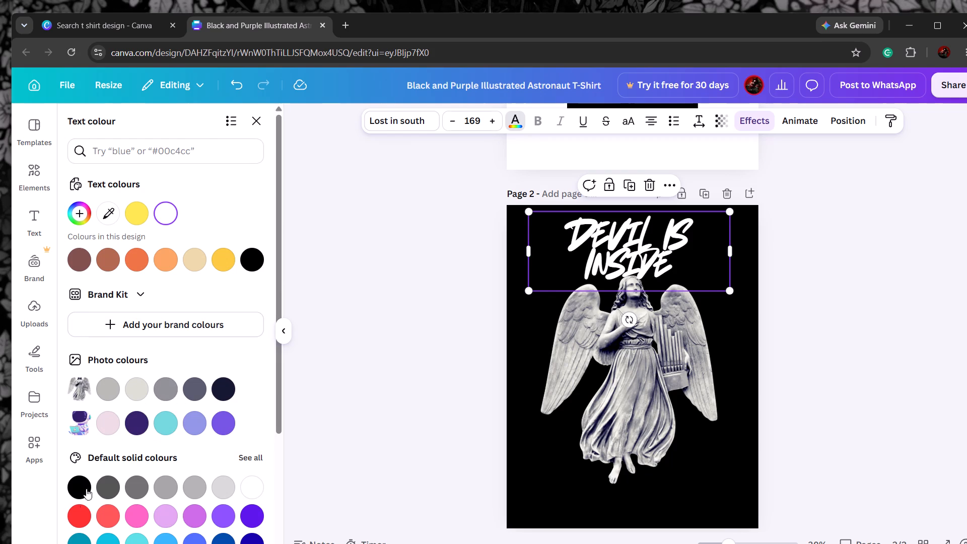
click(77, 519)
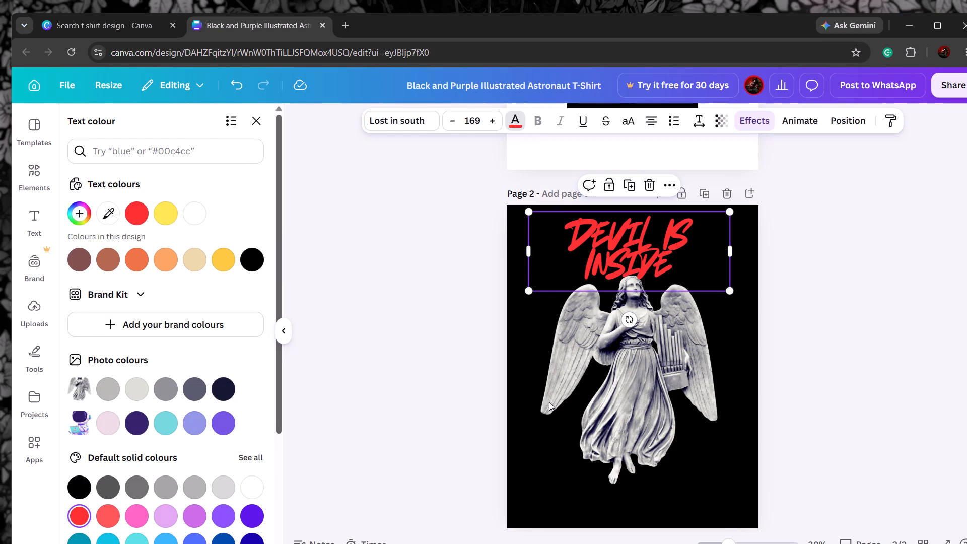
click(536, 440)
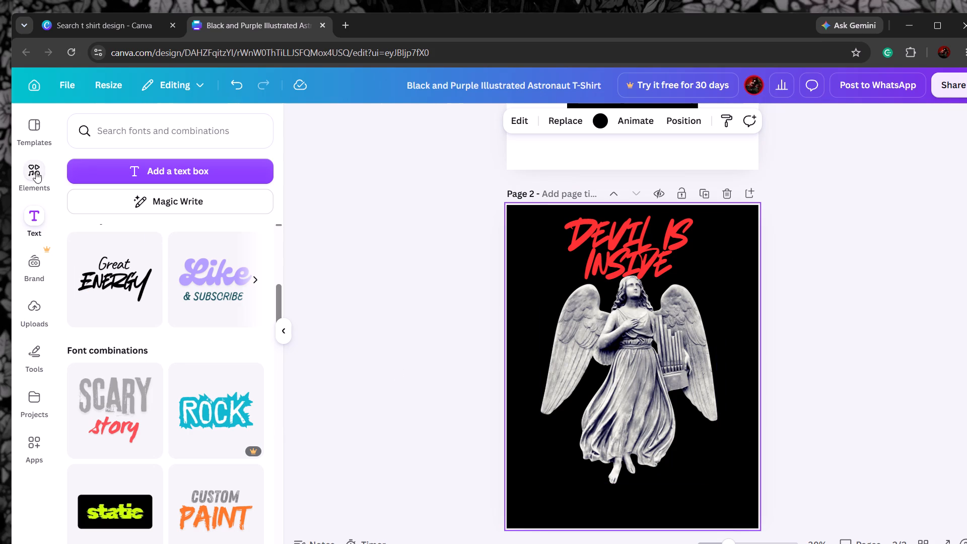
Look through the recommended elements and the trending photos for another image that suits the angel design.
click(31, 186)
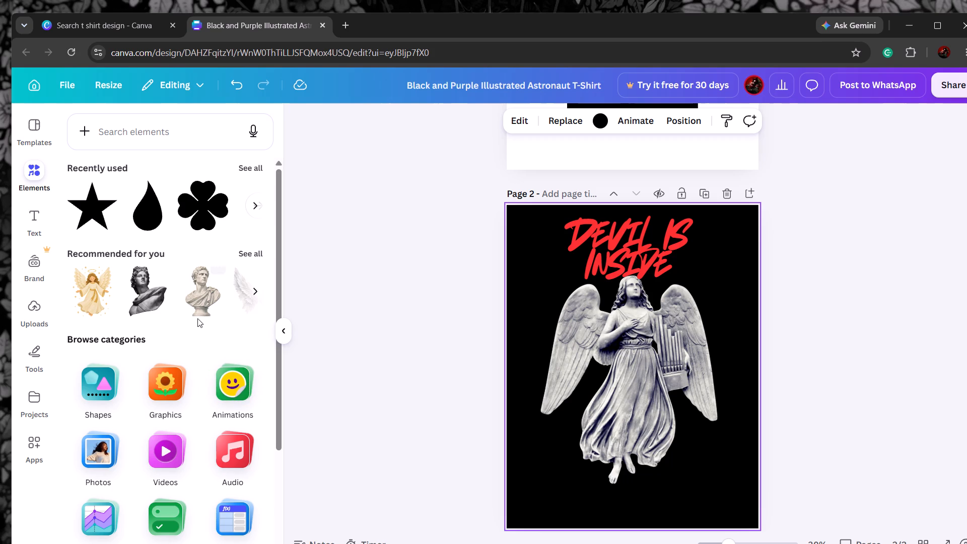
click(257, 291)
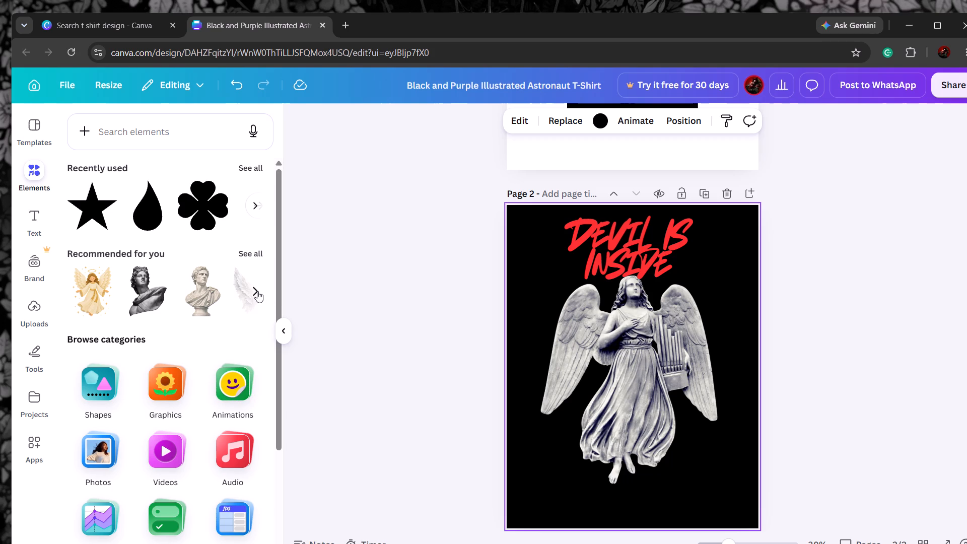
click(257, 291)
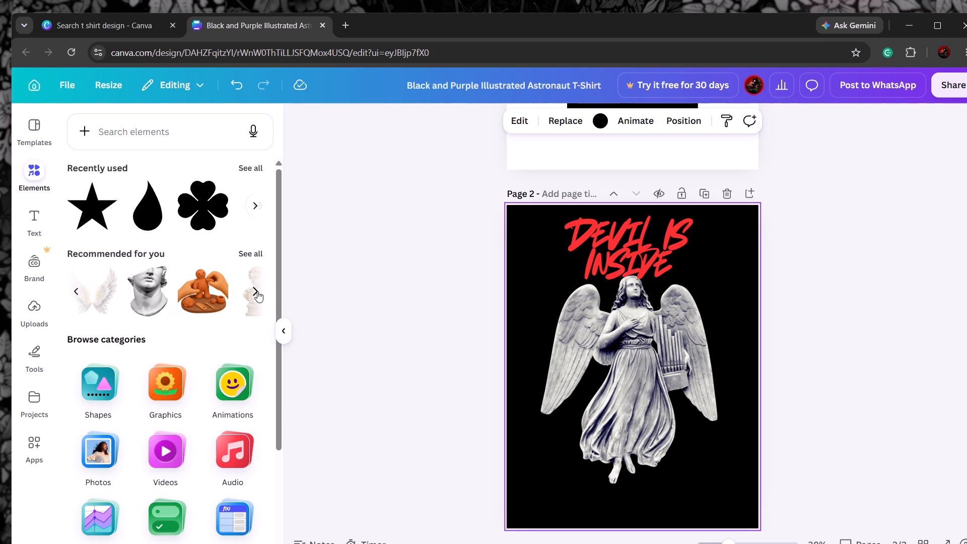
click(257, 291)
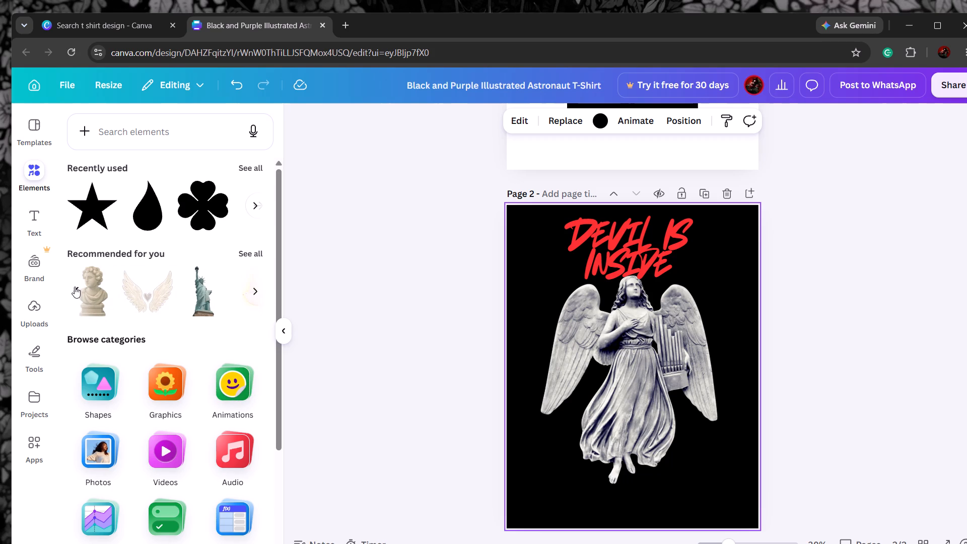
click(75, 287)
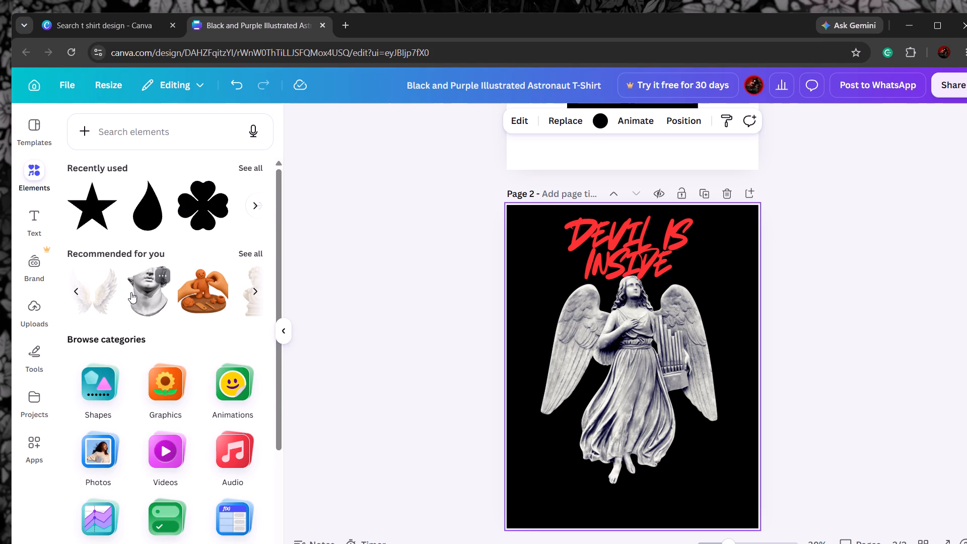
click(257, 294)
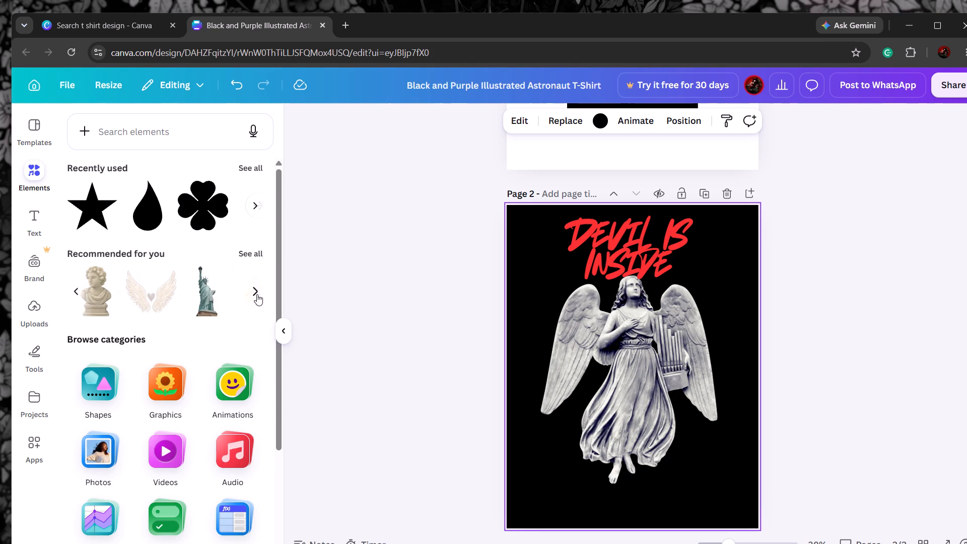
click(257, 294)
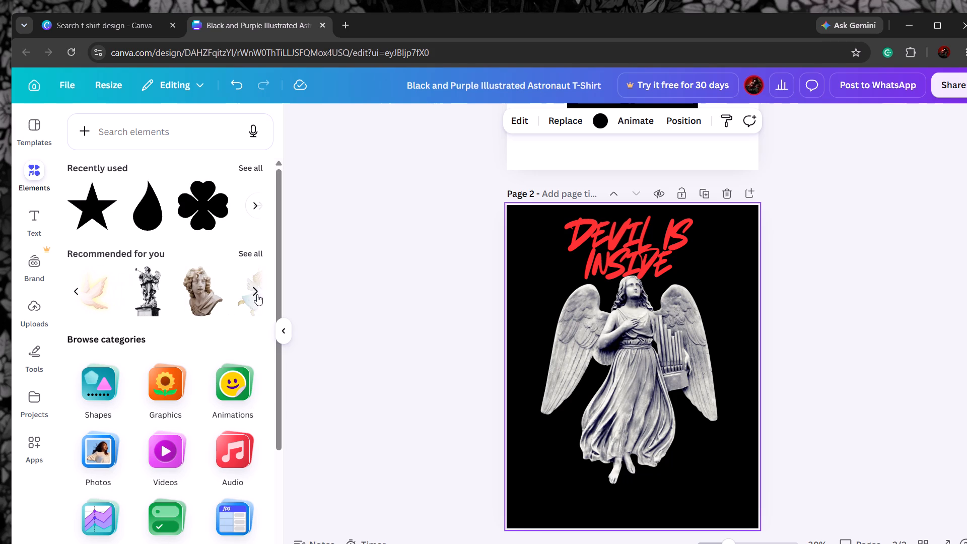
click(257, 294)
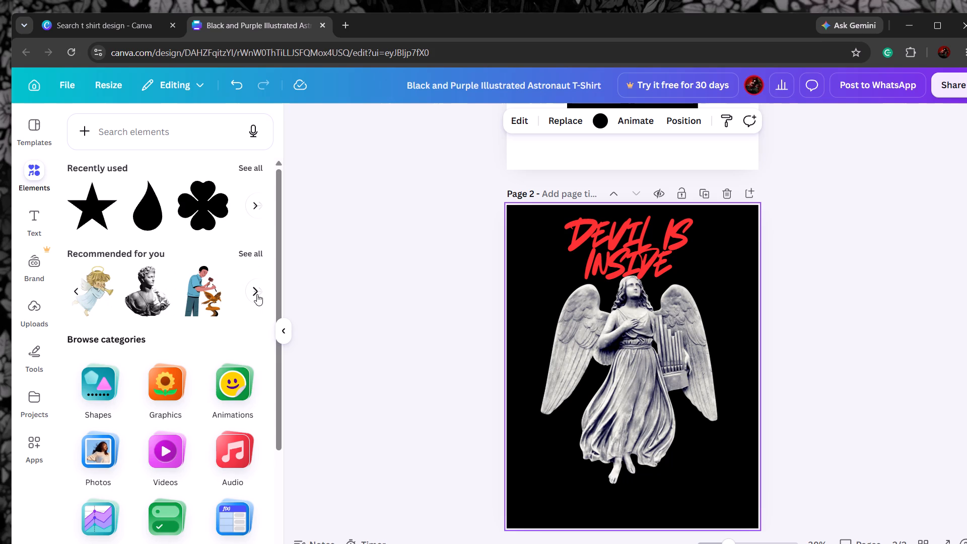
scroll(200, 427, down, 3)
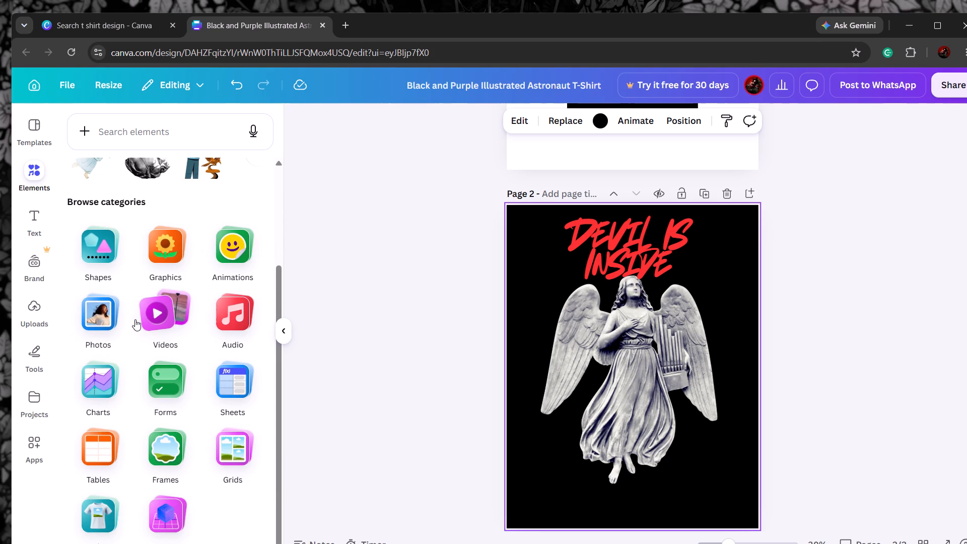
click(94, 306)
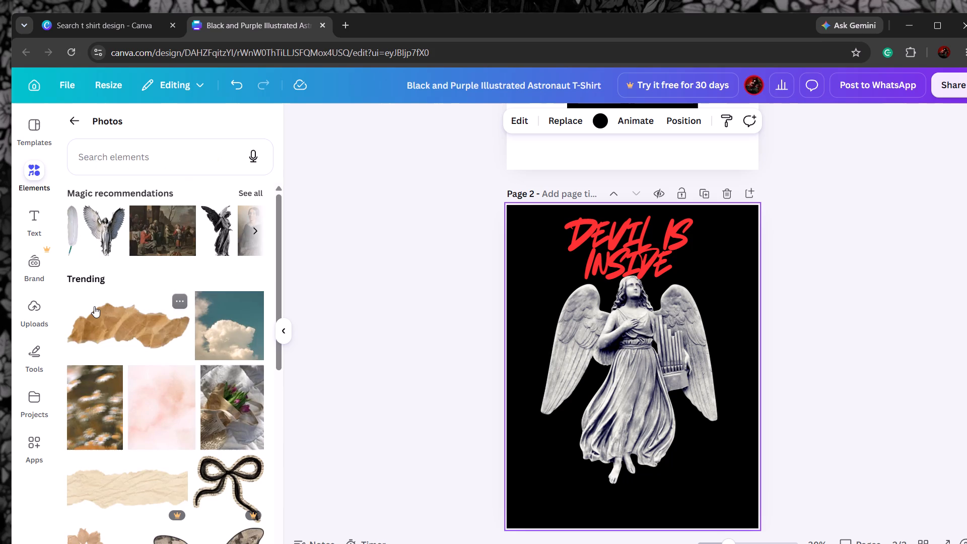
scroll(140, 370, down, 5)
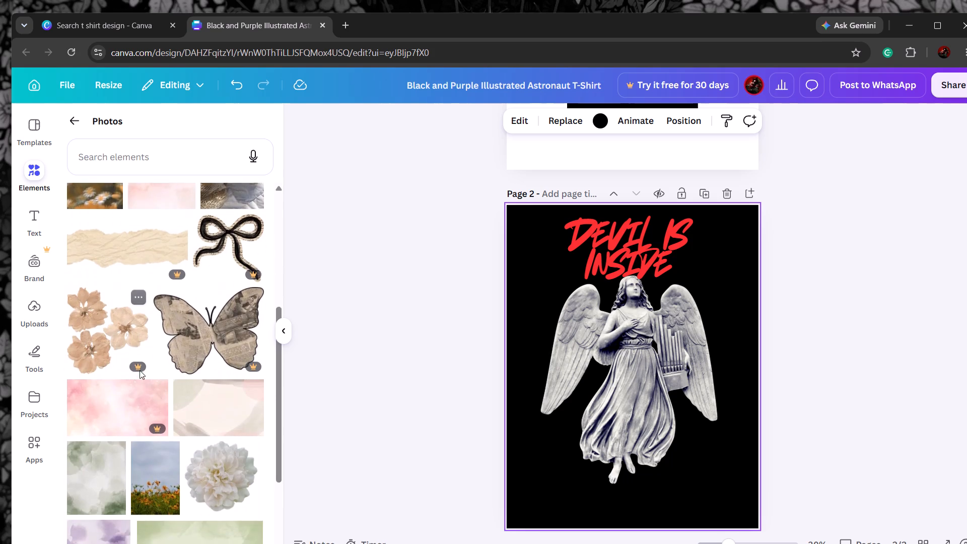
scroll(140, 370, down, 5)
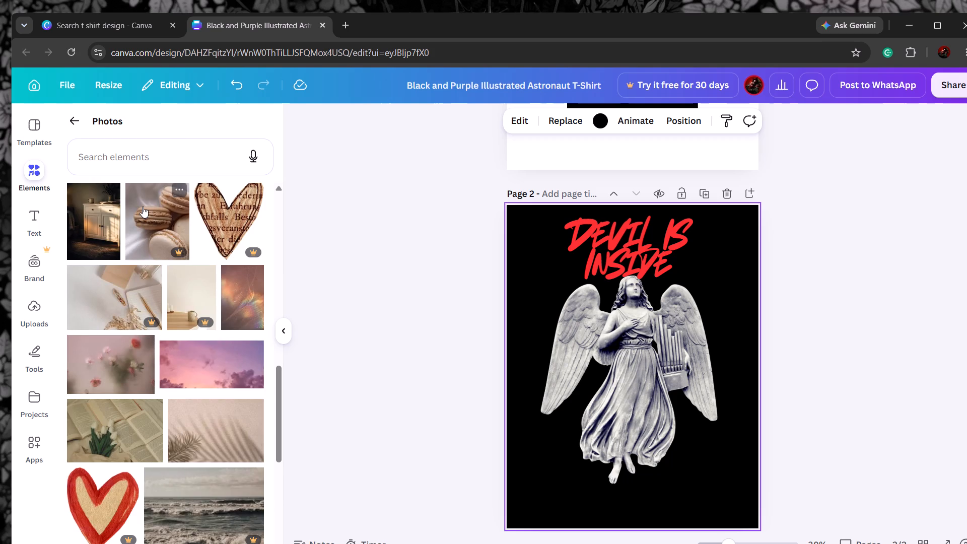
Search the photos for "skull" and browse the results for an image that suits the angel design.
click(175, 147)
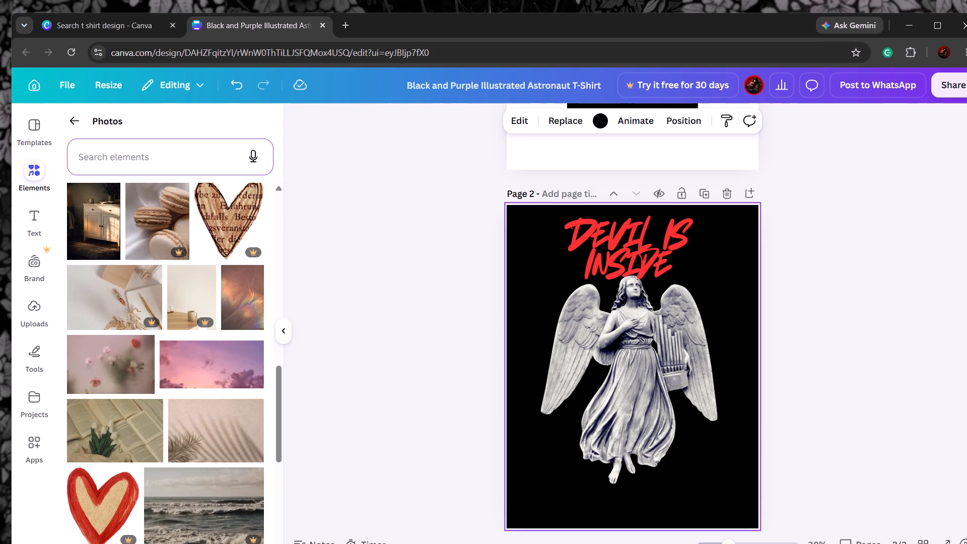
click(173, 160)
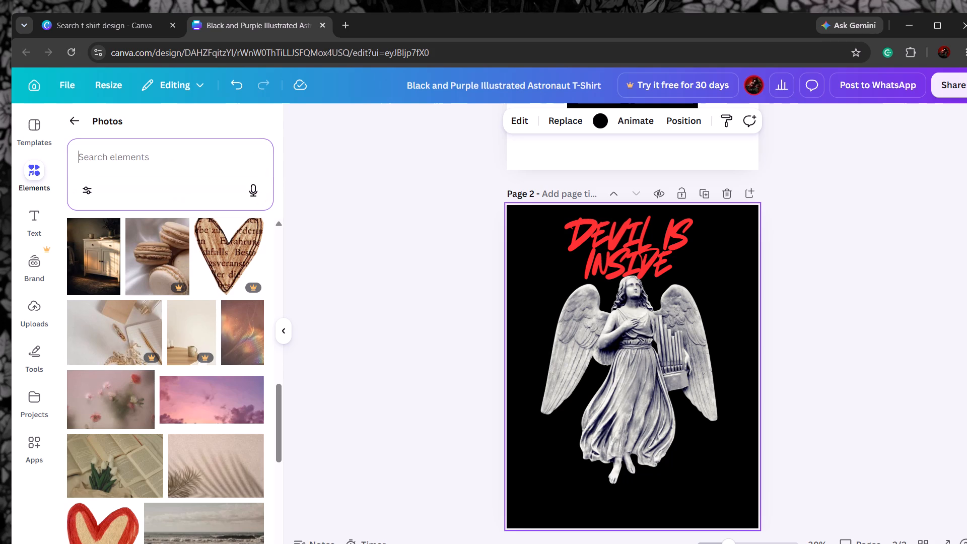
text(skull)
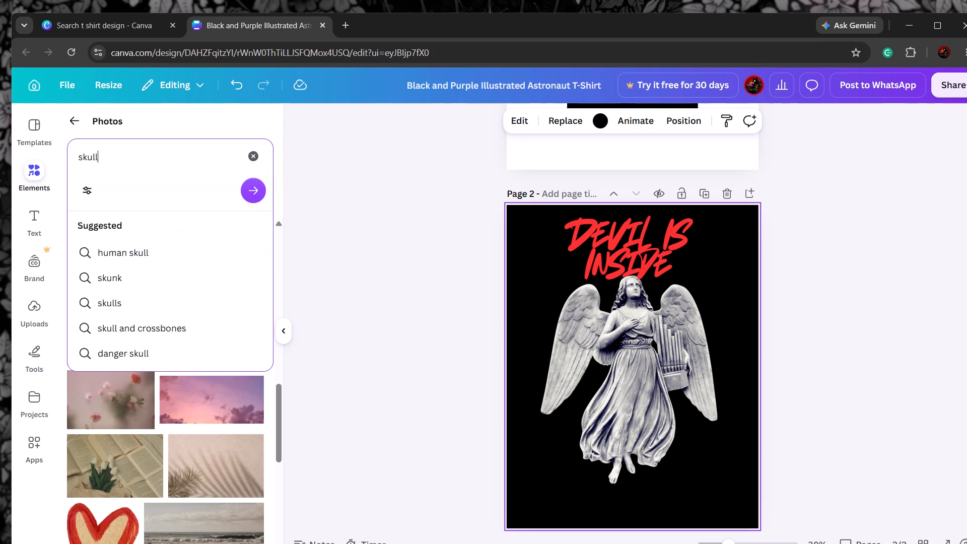
key(Return)
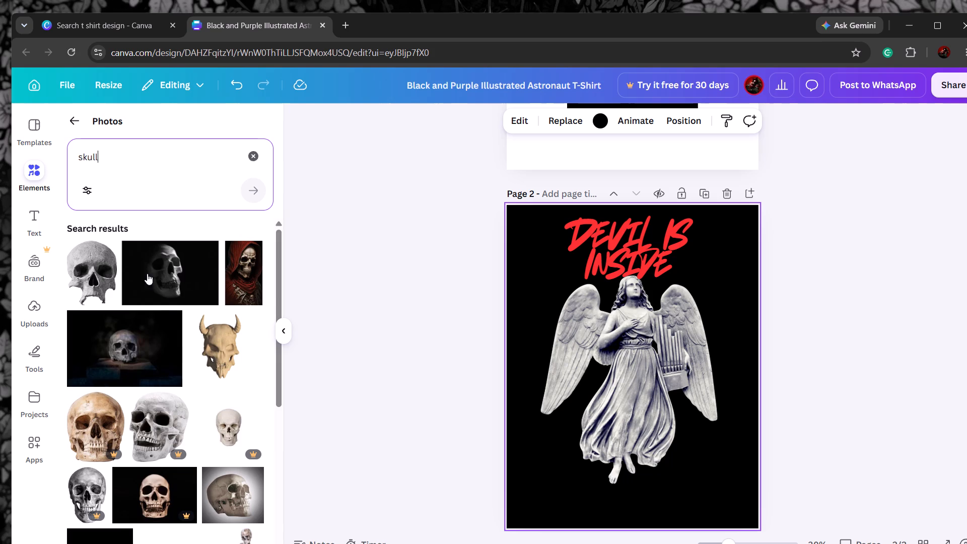
scroll(193, 339, down, 5)
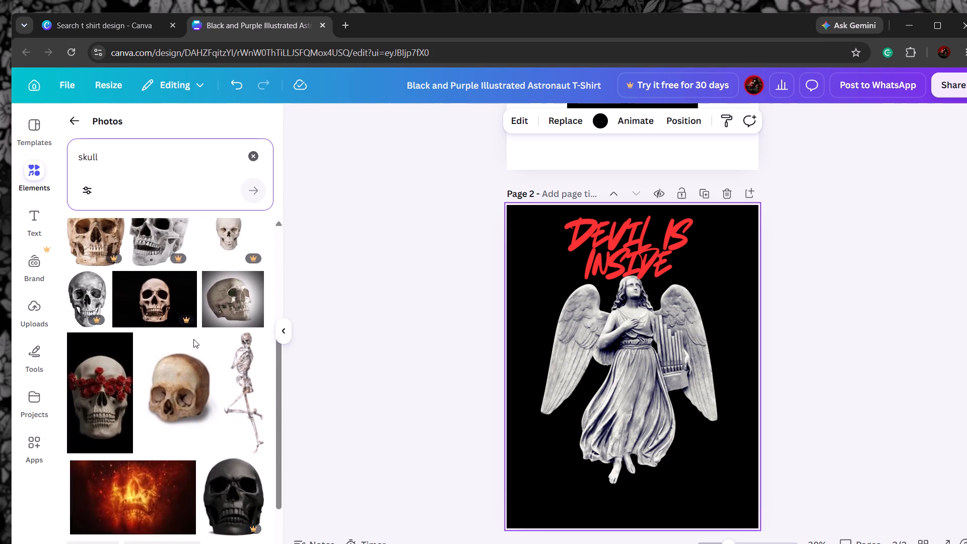
scroll(193, 339, down, 2)
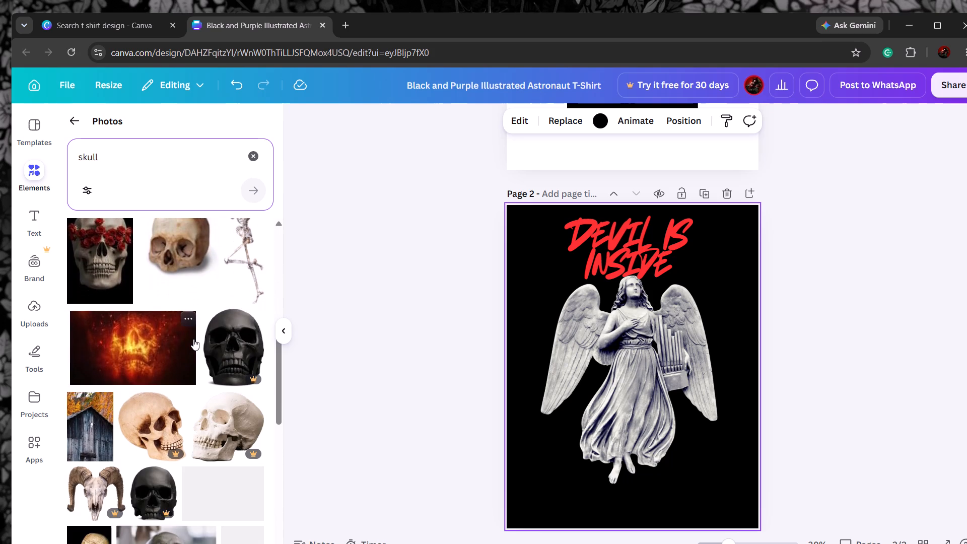
scroll(193, 339, down, 4)
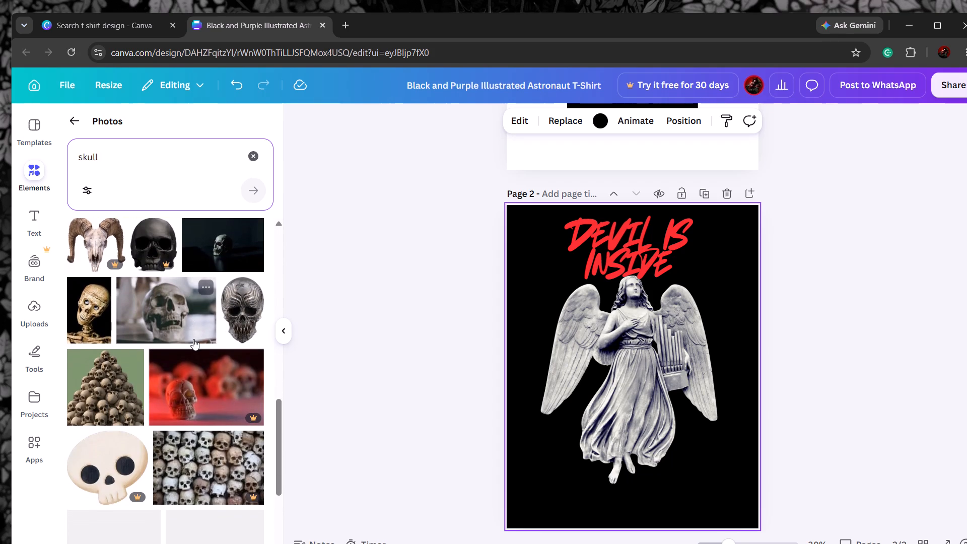
scroll(193, 339, down, 6)
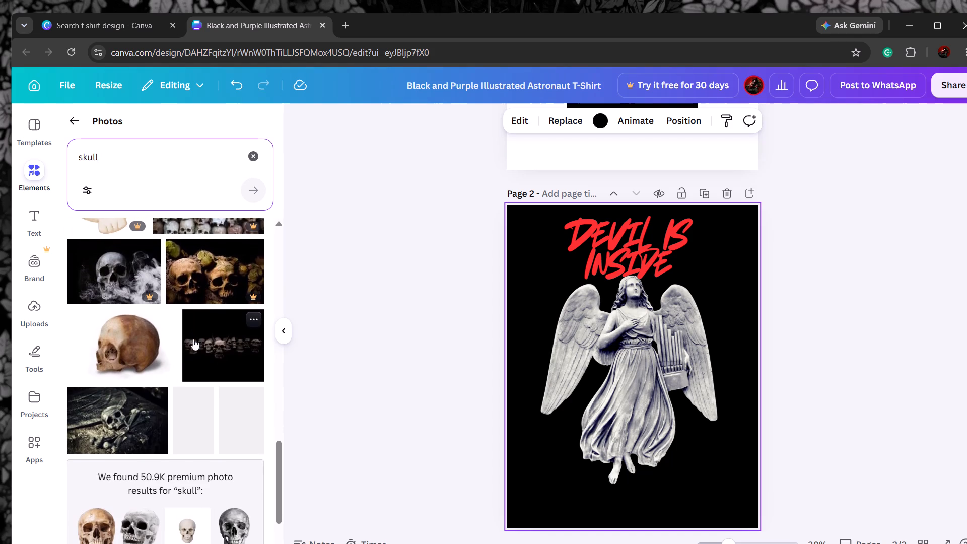
scroll(193, 339, up, 3)
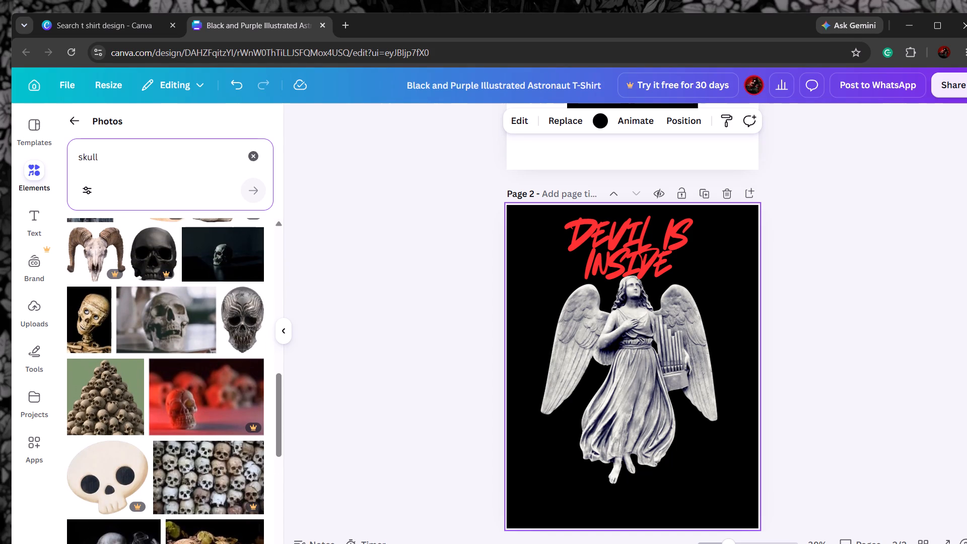
Search the photos for "light effect" instead, add the golden light-burst photo to page 2 and enlarge it to the page's right edge.
key(BackSpace)
key(BackSpace)
key(BackSpace)
key(BackSpace)
key(BackSpace)
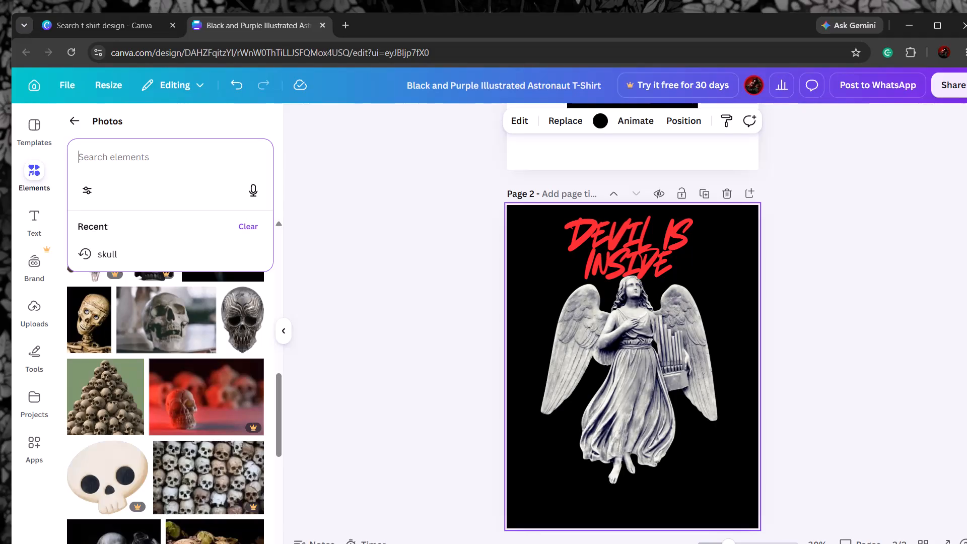
key(e)
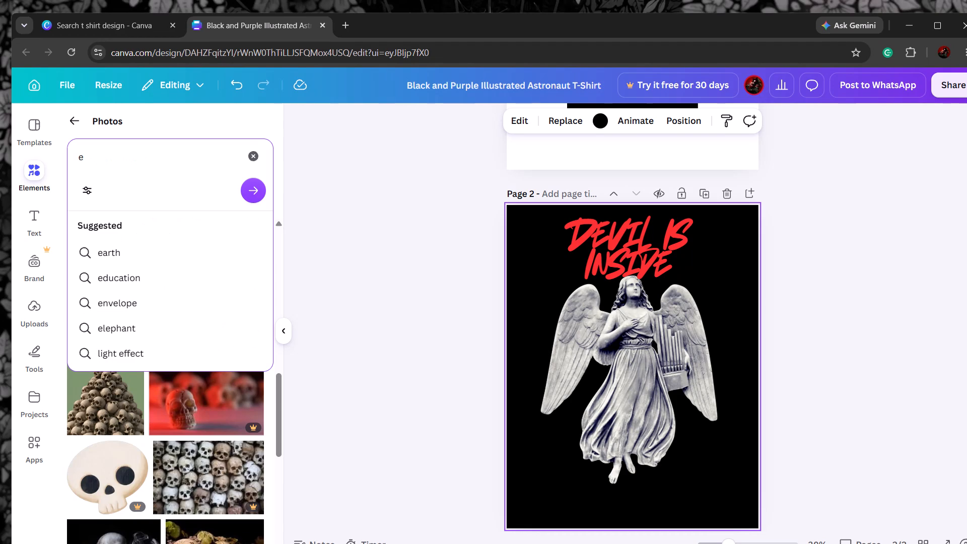
click(142, 357)
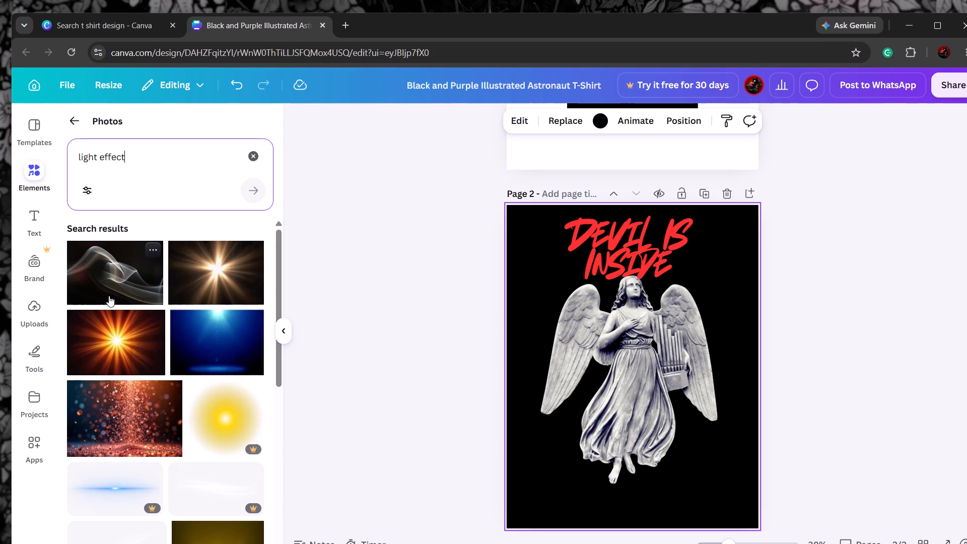
click(203, 277)
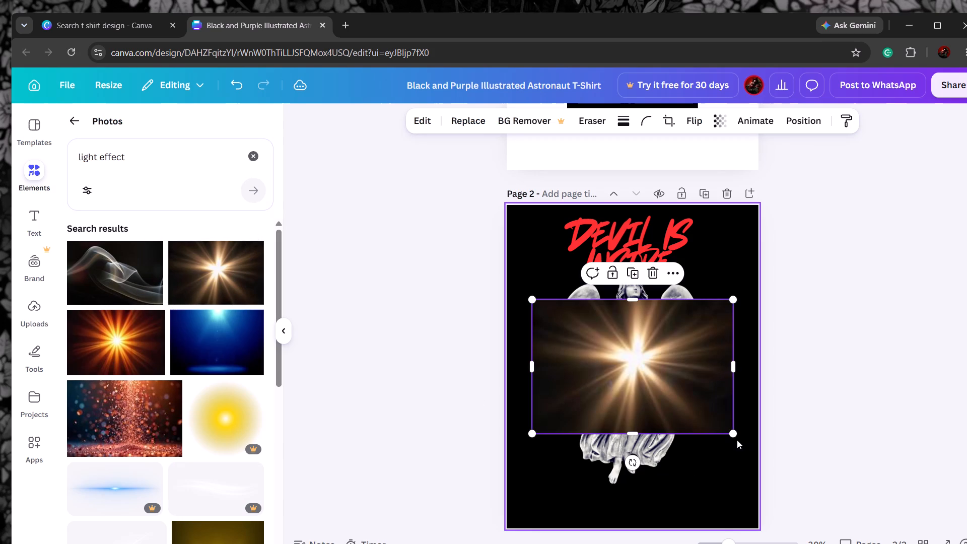
drag(734, 433, 616, 449)
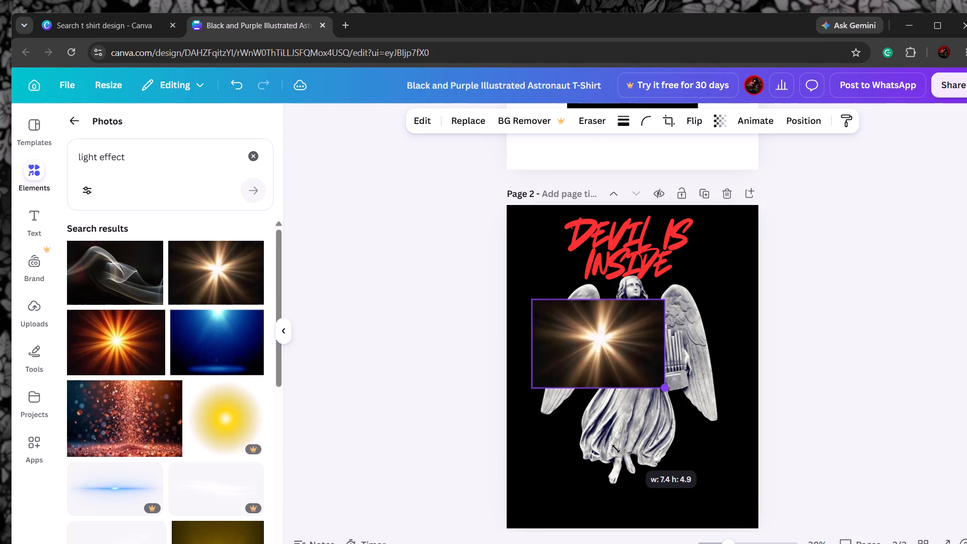
drag(616, 449, 716, 513)
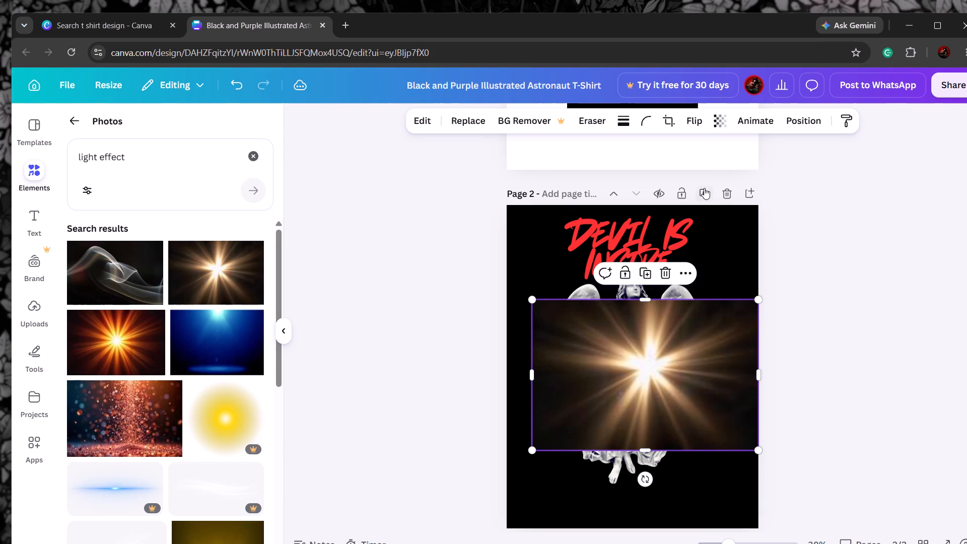
Apply the golden light-burst photo's colours to the page.
right_click(681, 312)
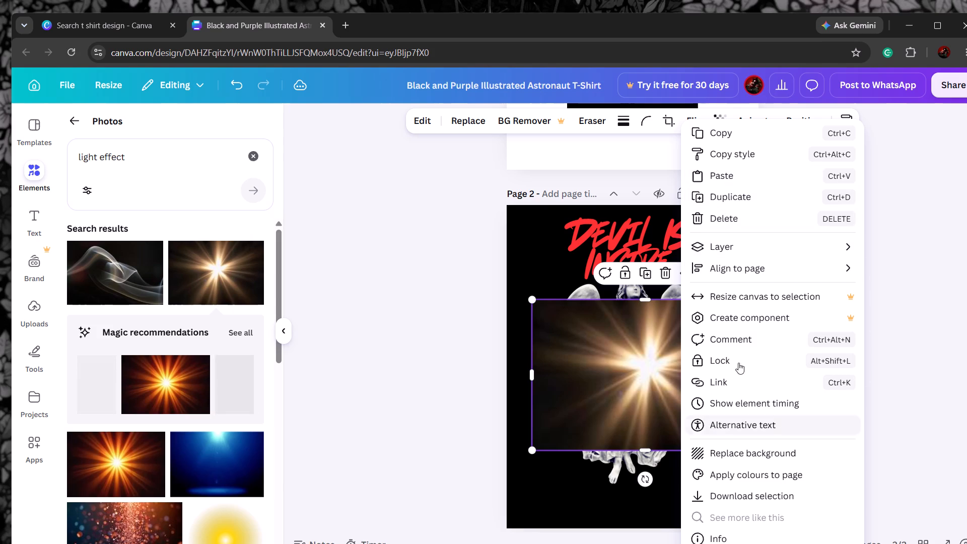
click(756, 476)
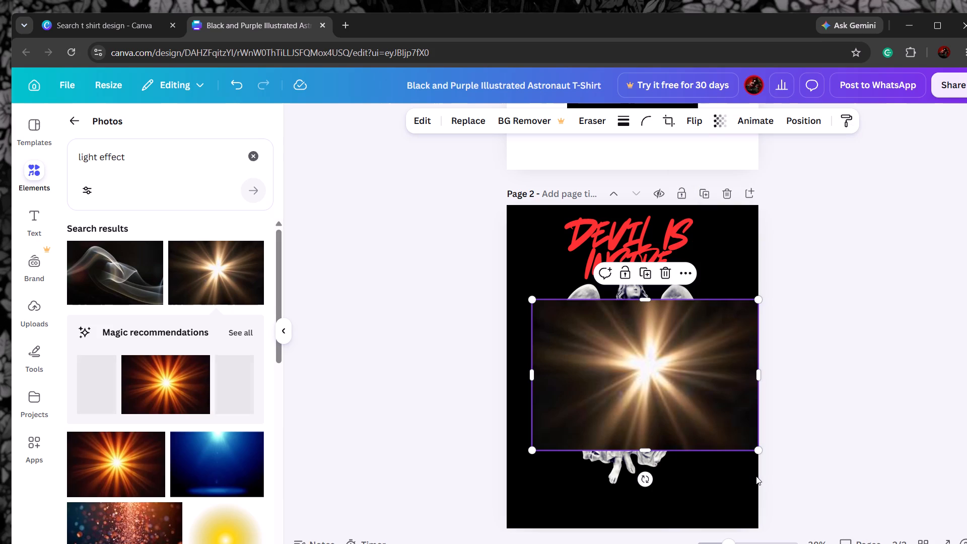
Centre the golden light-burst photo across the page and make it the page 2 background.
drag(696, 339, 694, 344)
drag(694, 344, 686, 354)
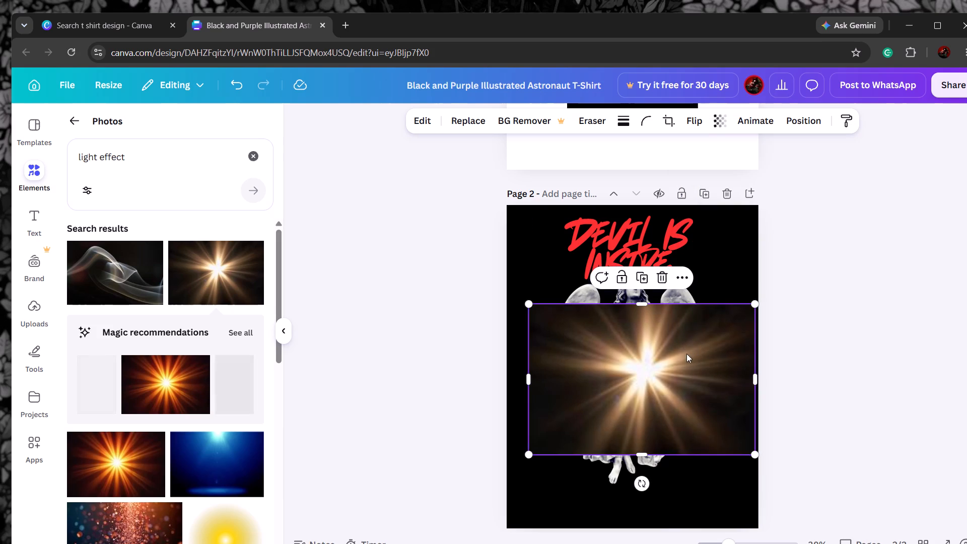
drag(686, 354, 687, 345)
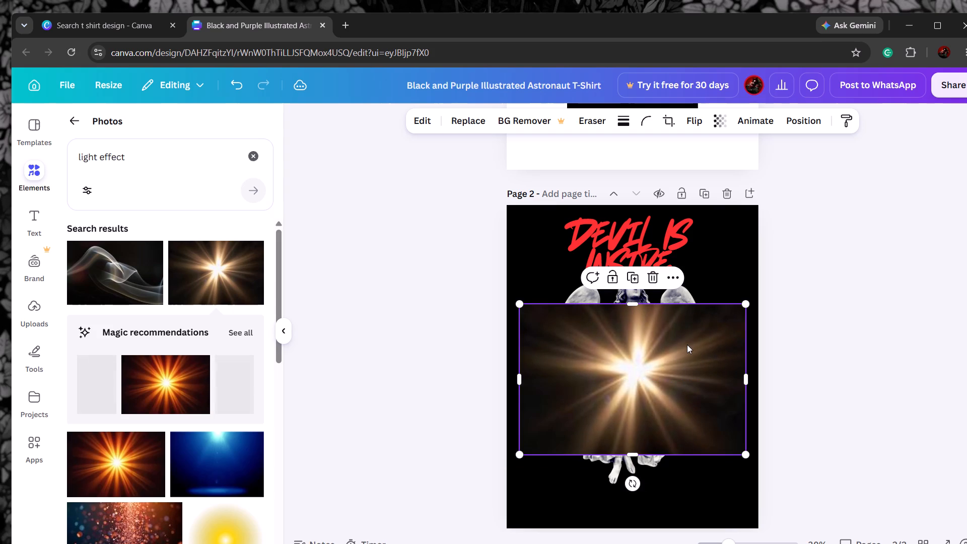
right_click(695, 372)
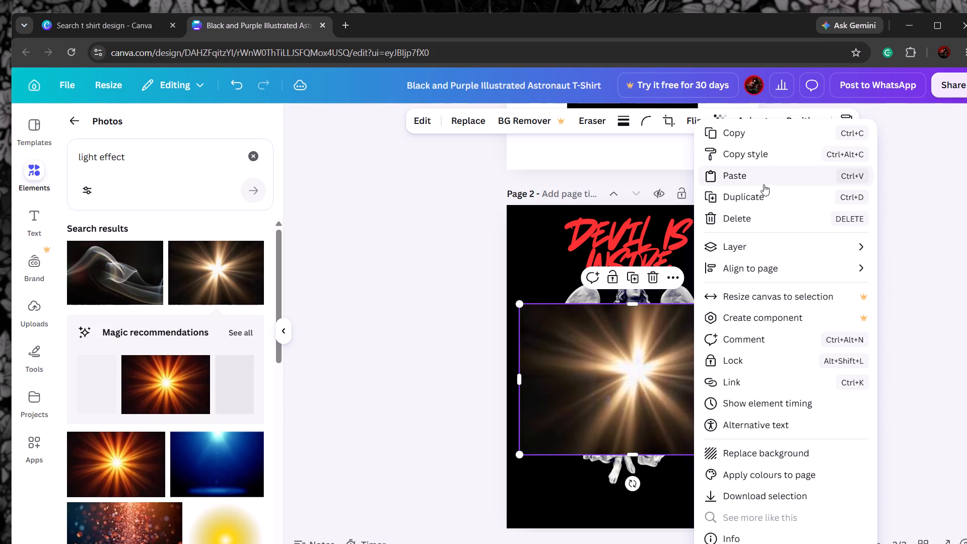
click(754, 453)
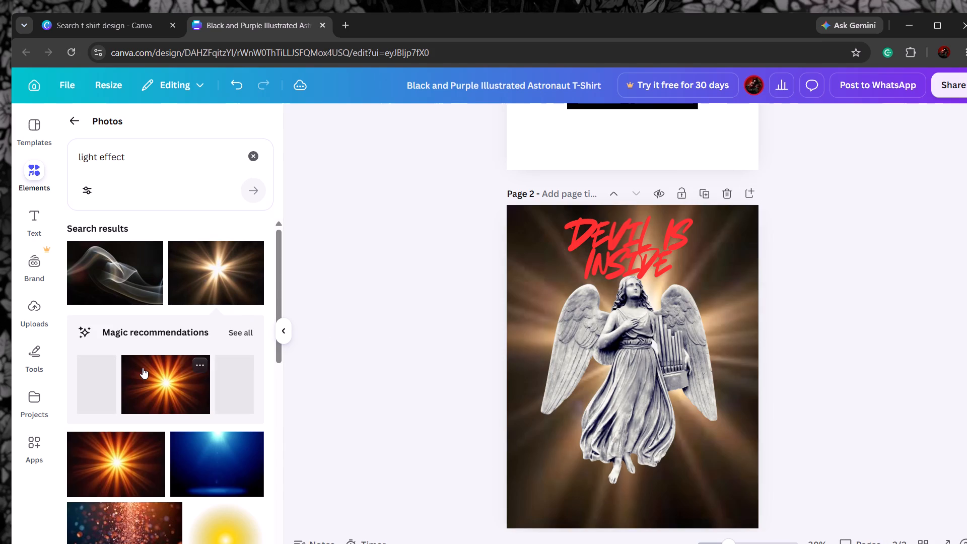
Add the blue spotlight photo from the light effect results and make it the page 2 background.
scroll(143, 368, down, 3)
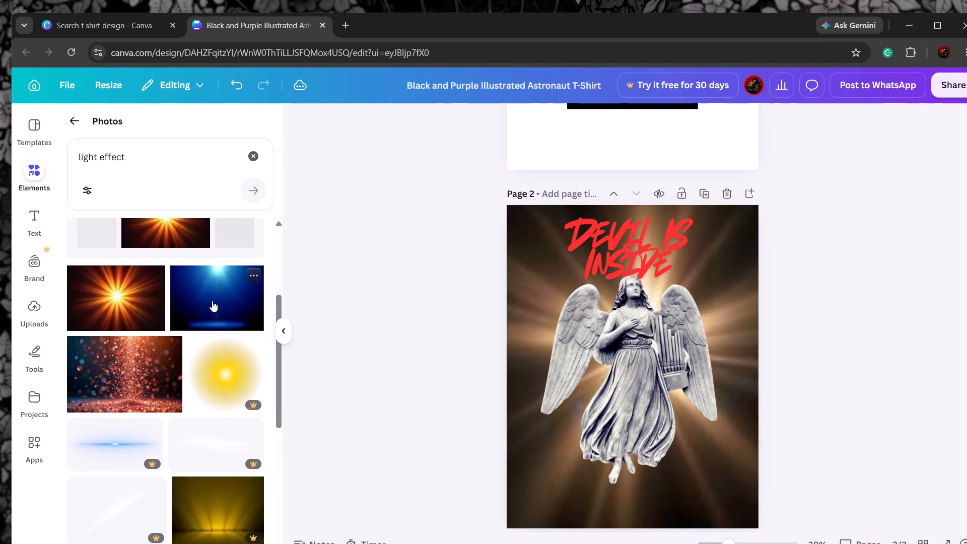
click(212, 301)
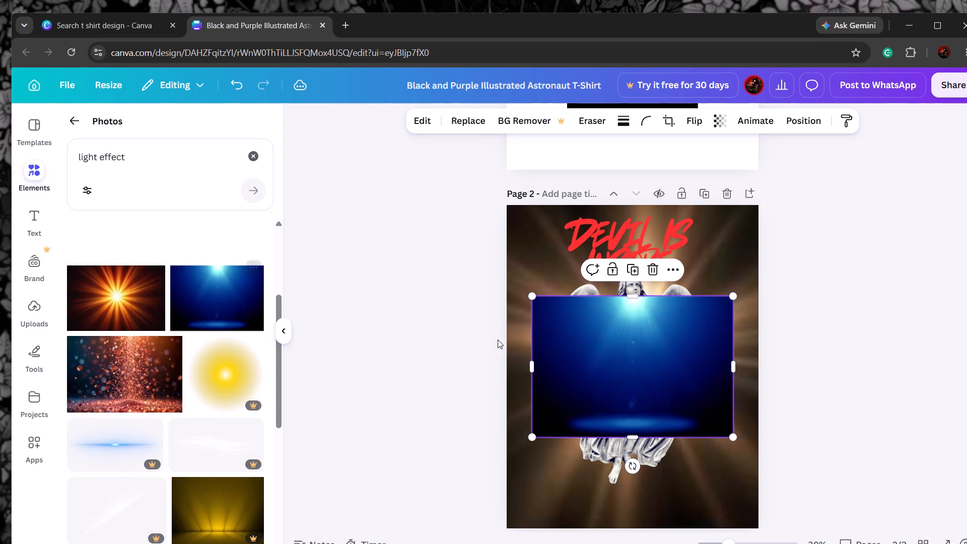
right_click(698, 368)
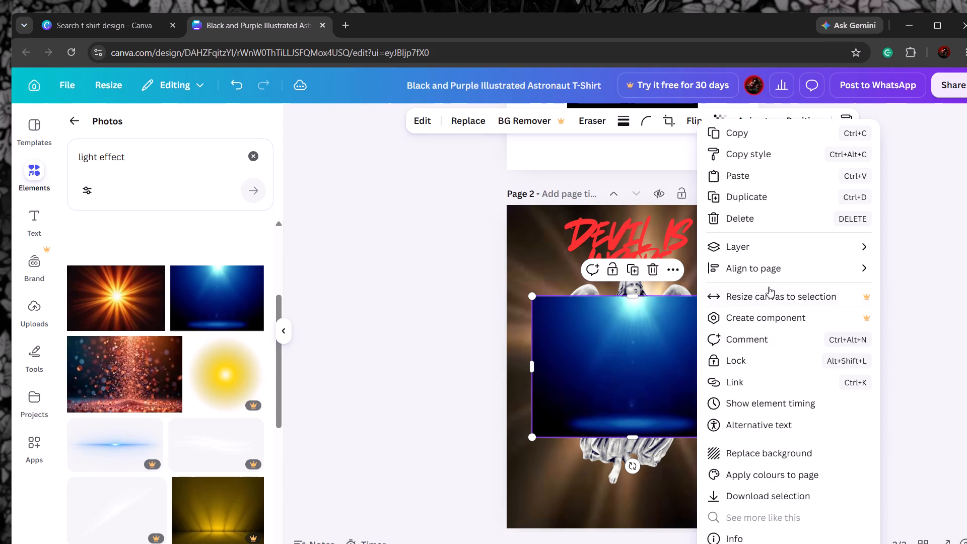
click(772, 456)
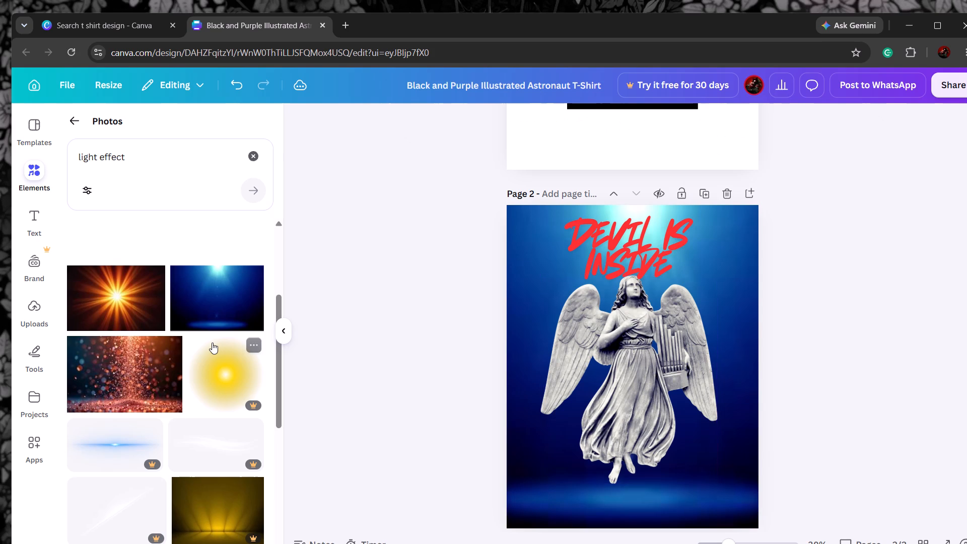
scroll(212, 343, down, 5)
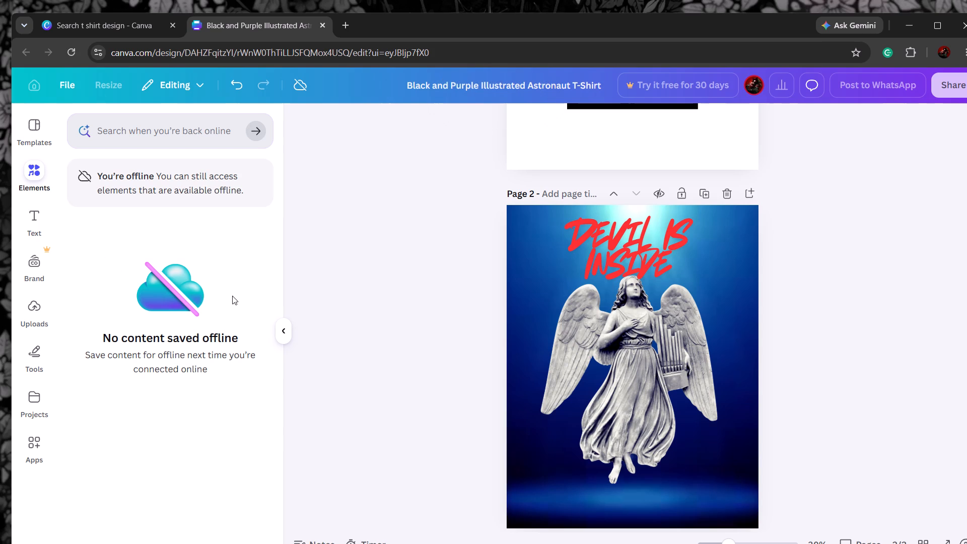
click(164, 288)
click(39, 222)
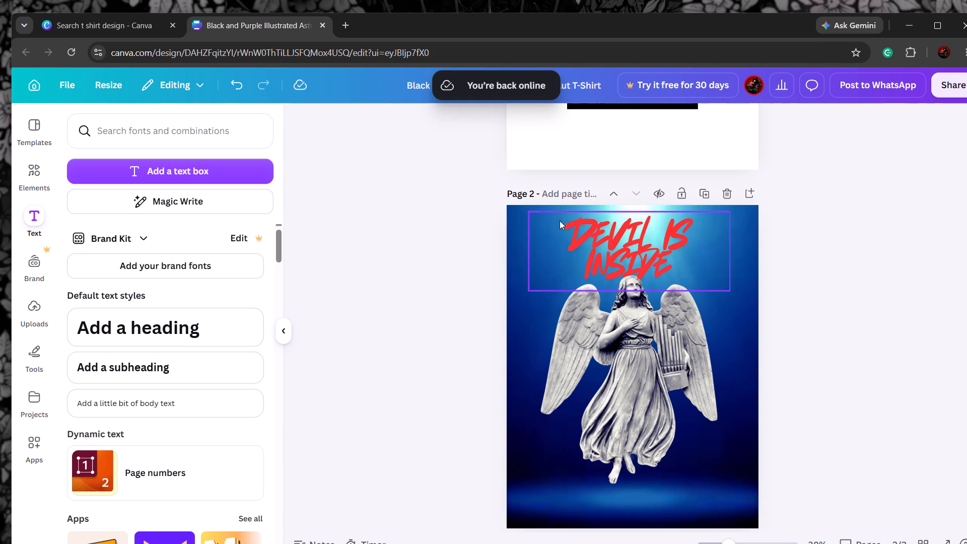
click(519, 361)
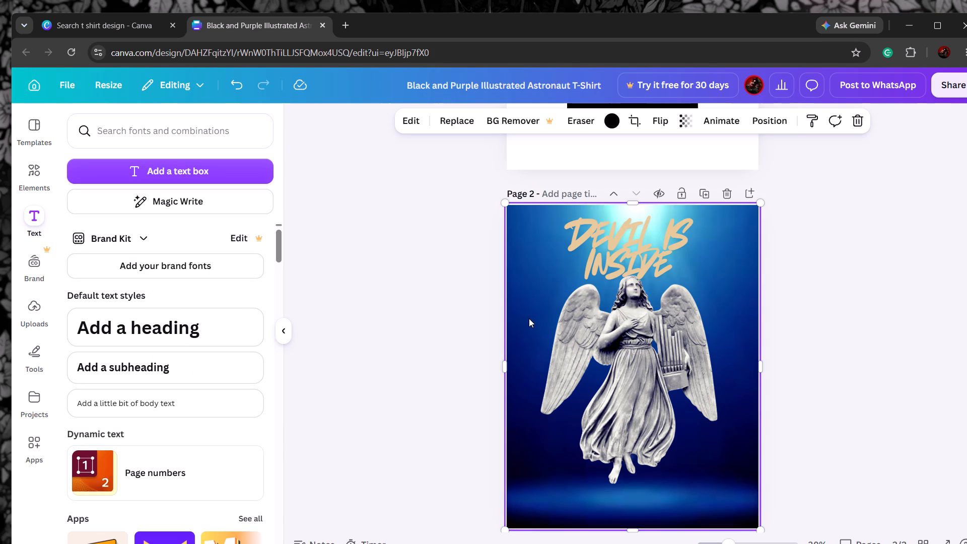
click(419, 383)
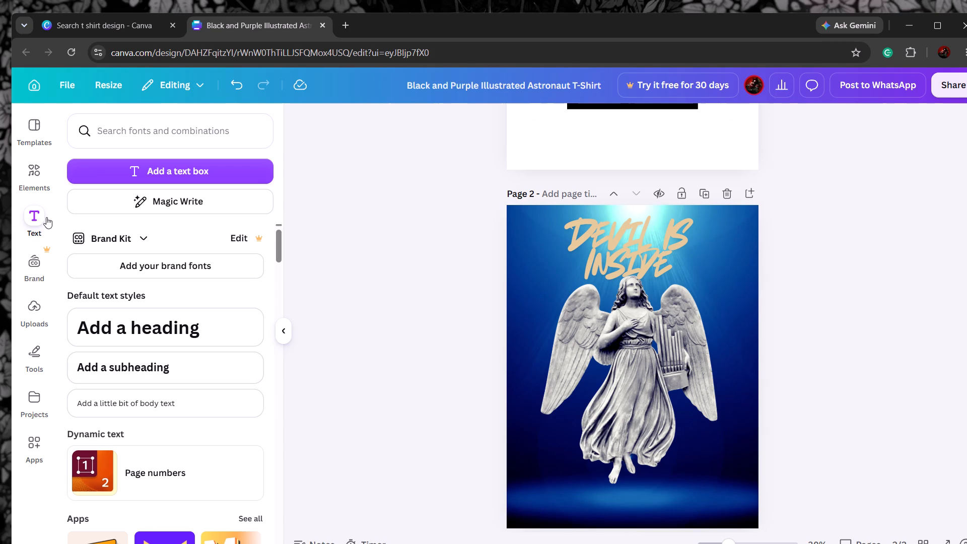
Add the white spotlight on black photo from the light effect recommendations and make it the page 2 background.
click(46, 170)
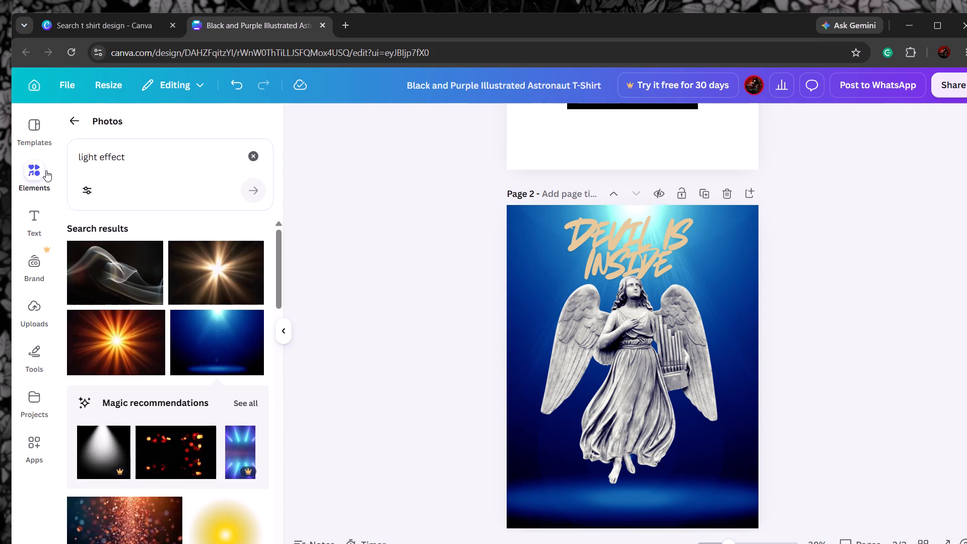
scroll(124, 335, down, 2)
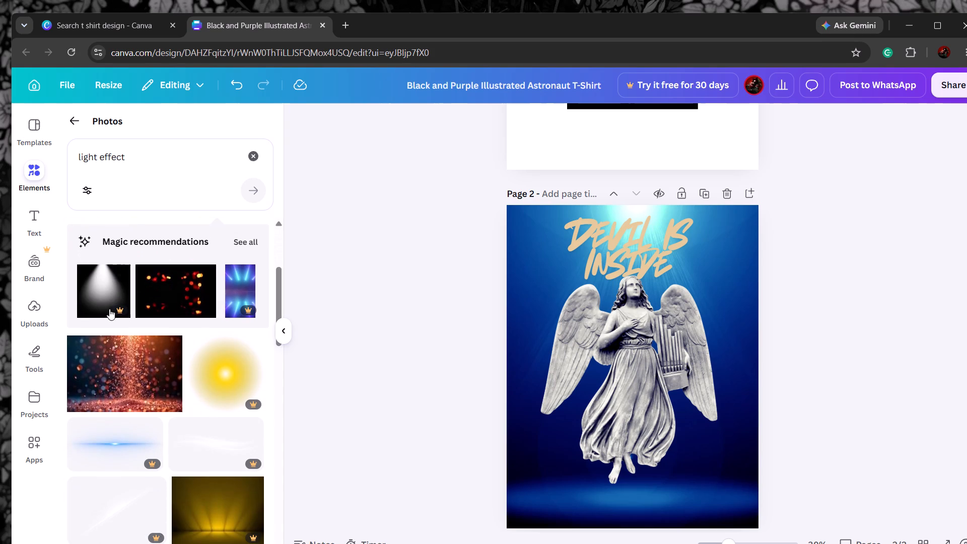
click(100, 290)
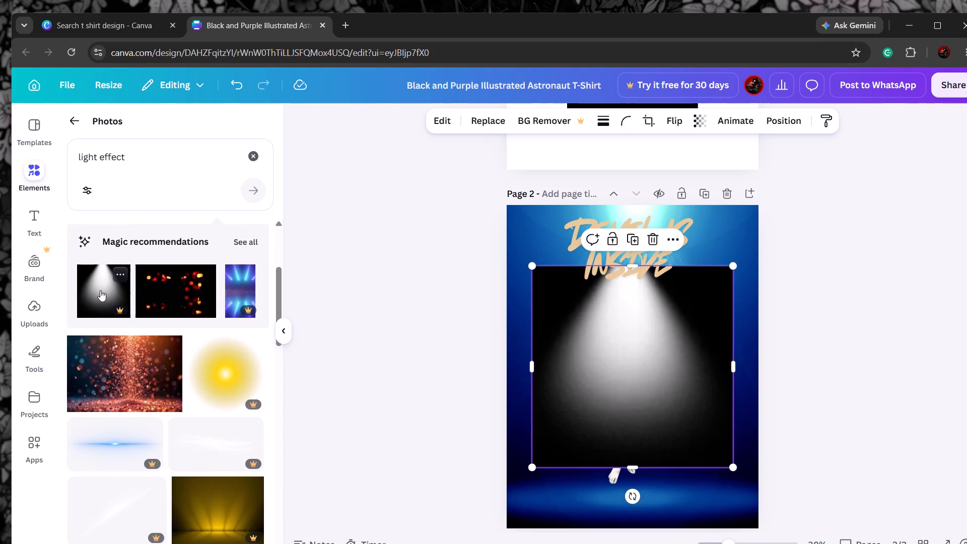
right_click(634, 389)
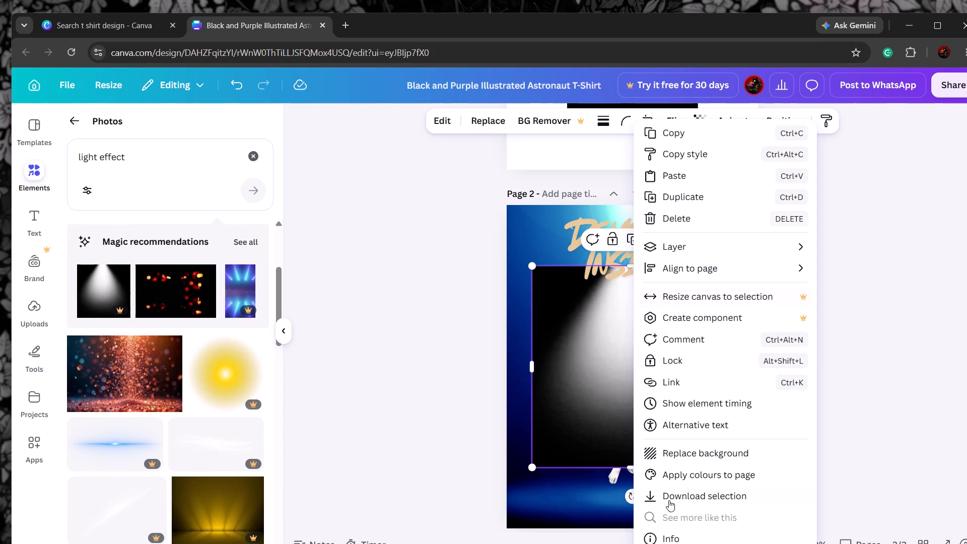
click(695, 453)
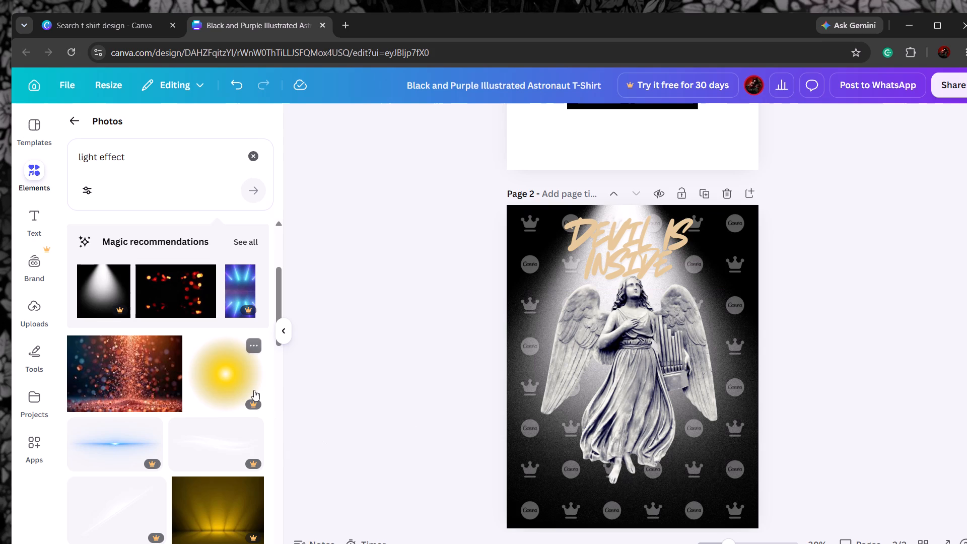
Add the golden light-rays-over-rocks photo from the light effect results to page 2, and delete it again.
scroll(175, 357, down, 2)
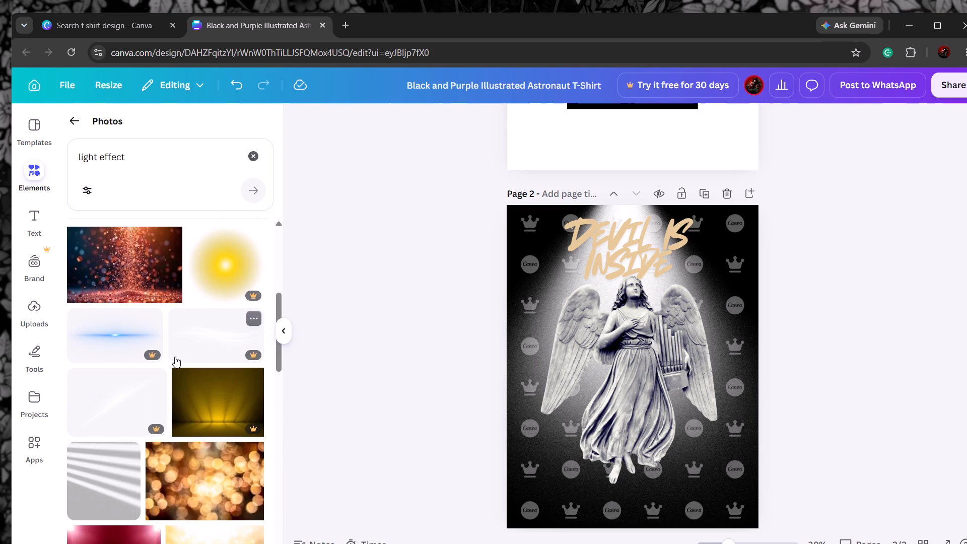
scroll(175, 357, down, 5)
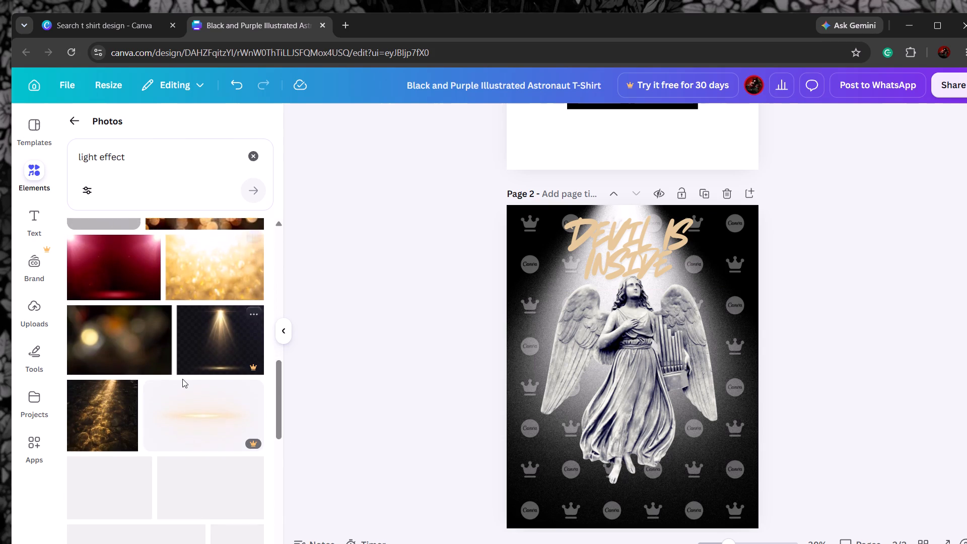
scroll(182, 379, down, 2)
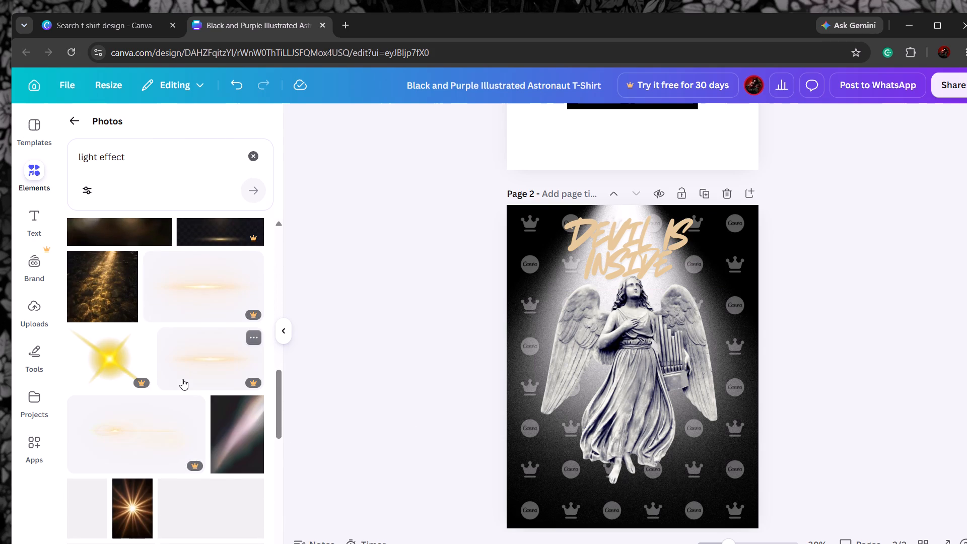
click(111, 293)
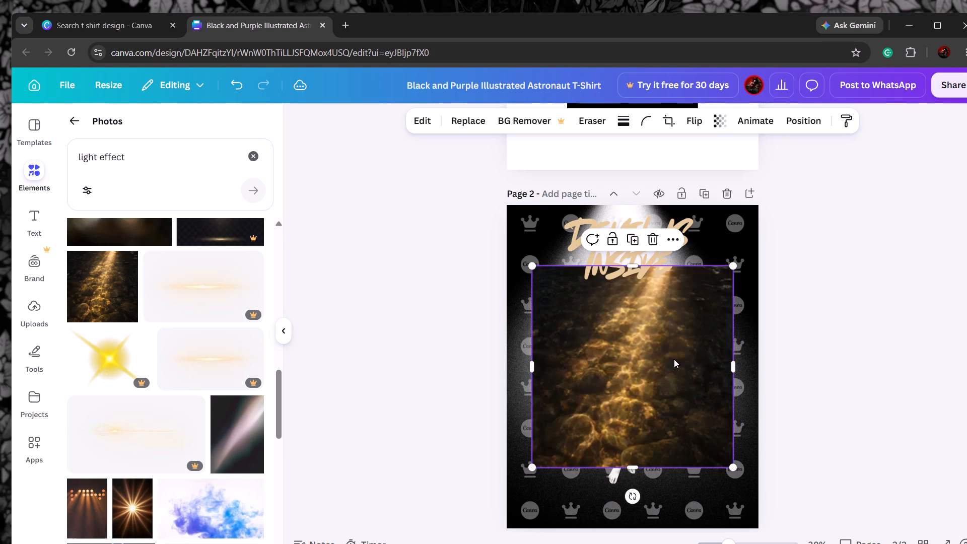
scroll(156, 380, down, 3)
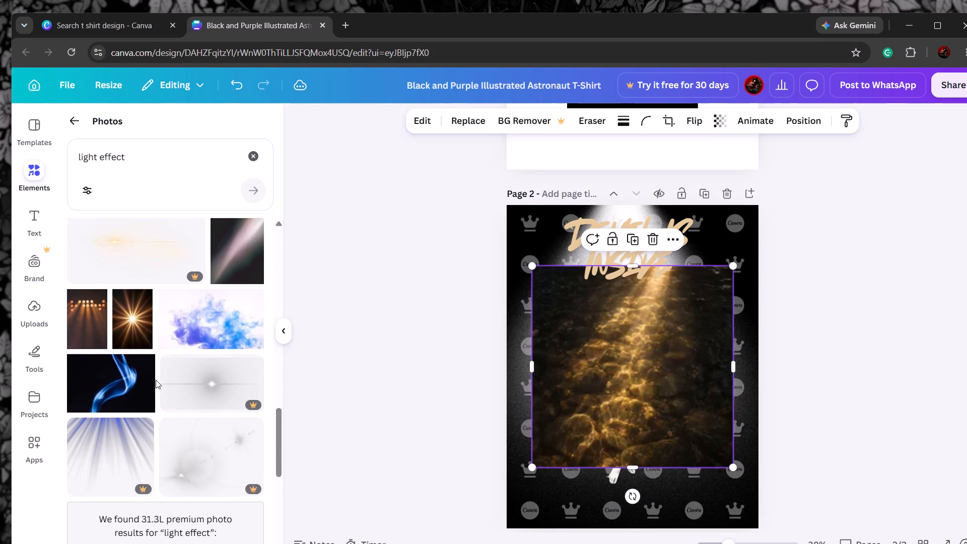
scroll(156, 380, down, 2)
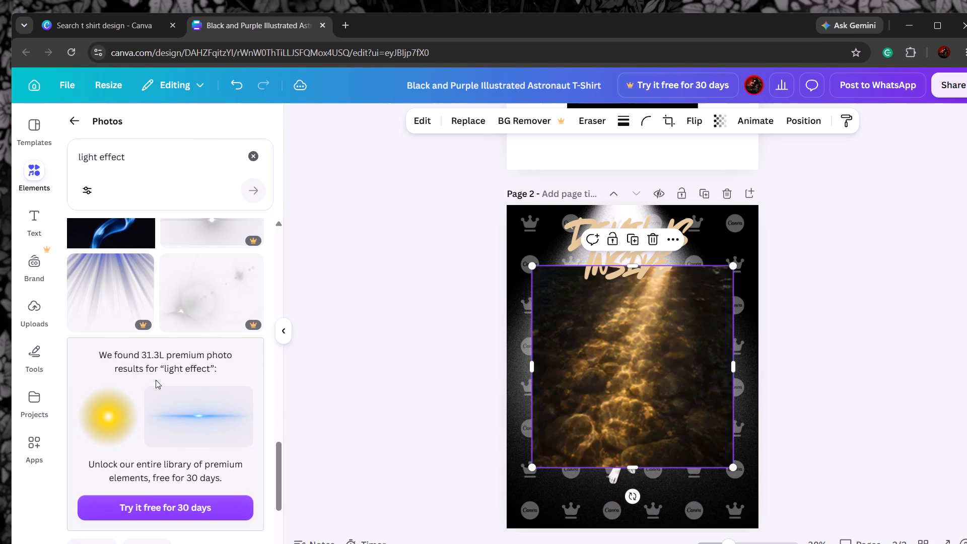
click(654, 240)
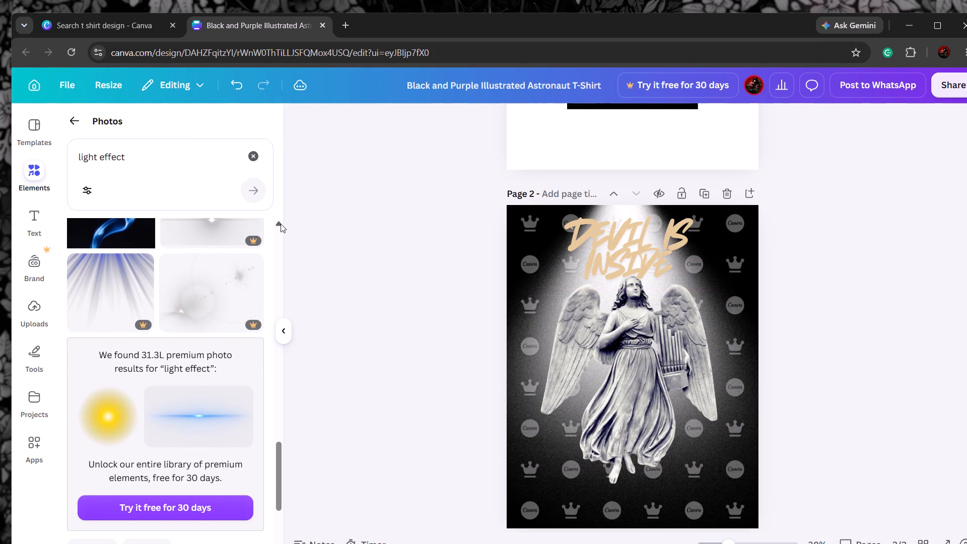
Add the white smoke-wave on black photo from the light effect results and make it the page 2 background.
scroll(118, 315, down, 5)
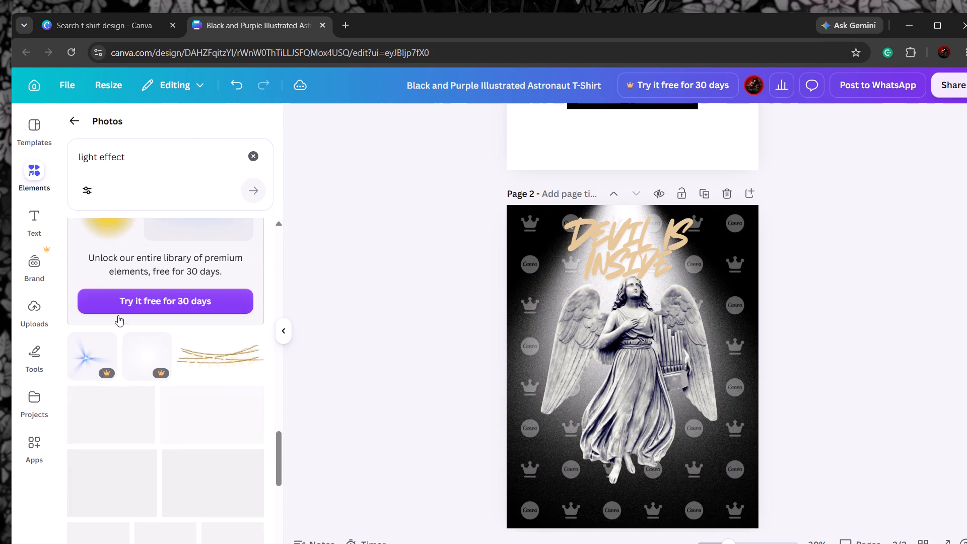
scroll(118, 315, up, 4)
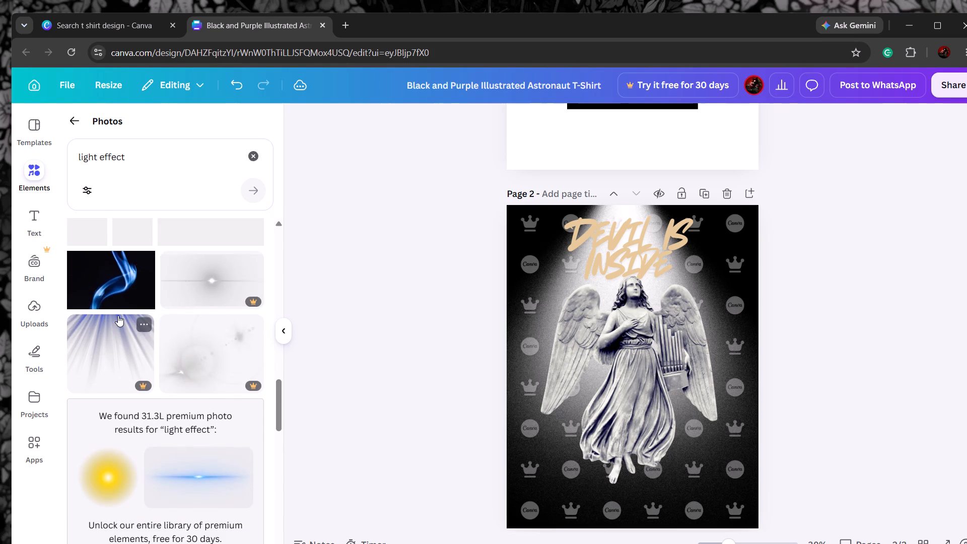
scroll(118, 315, up, 6)
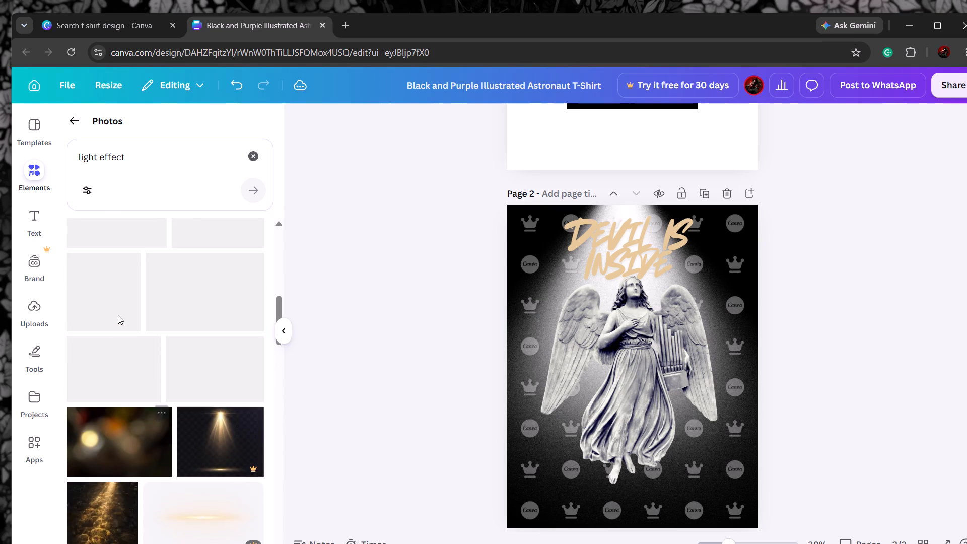
scroll(118, 315, down, 2)
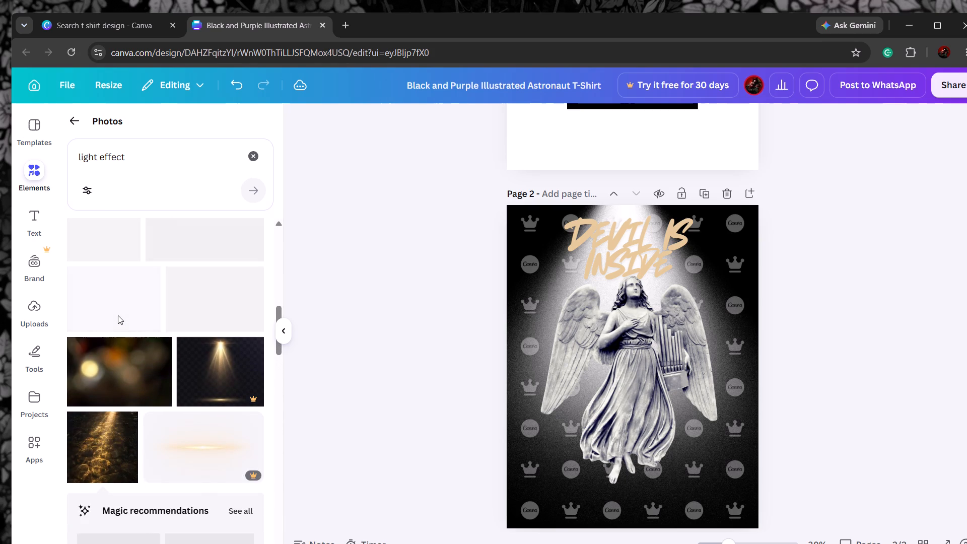
scroll(118, 315, up, 1)
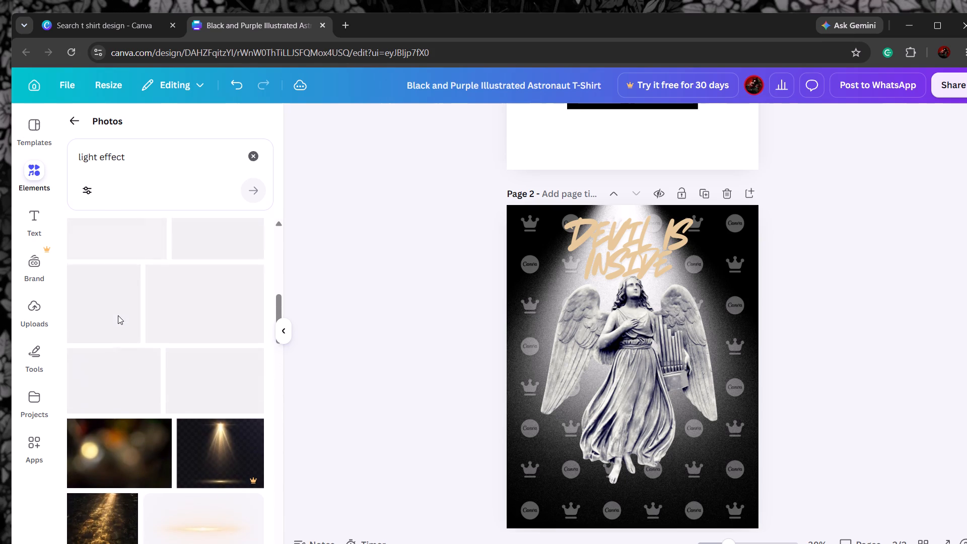
scroll(118, 315, up, 4)
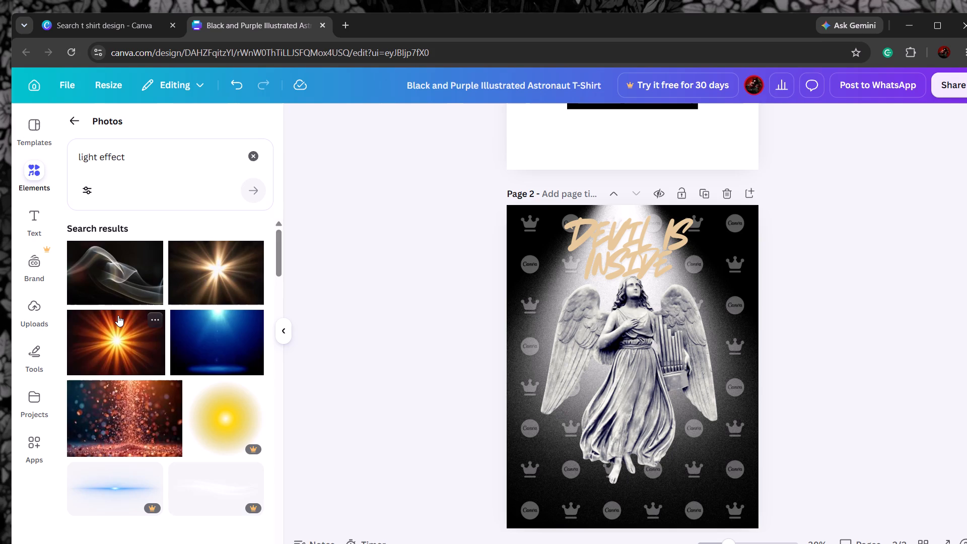
click(113, 267)
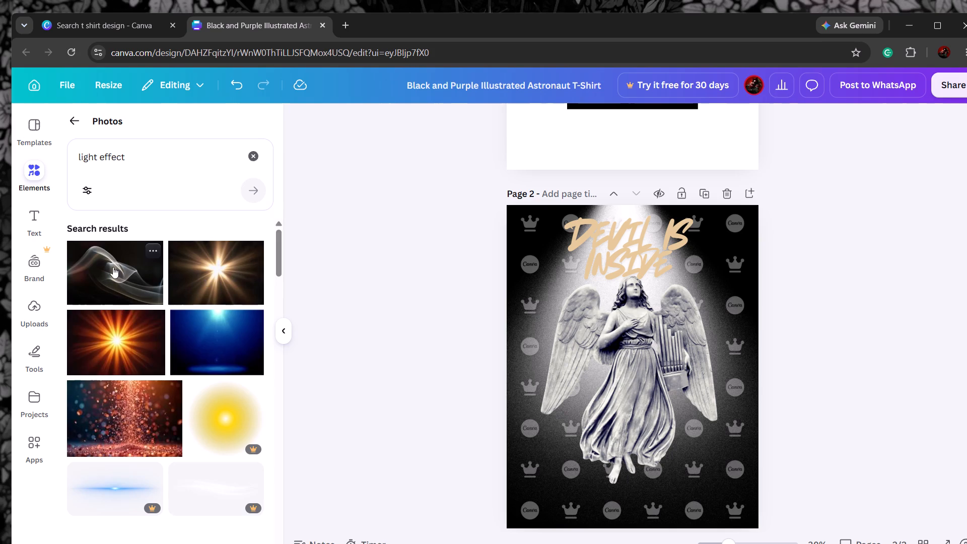
right_click(592, 365)
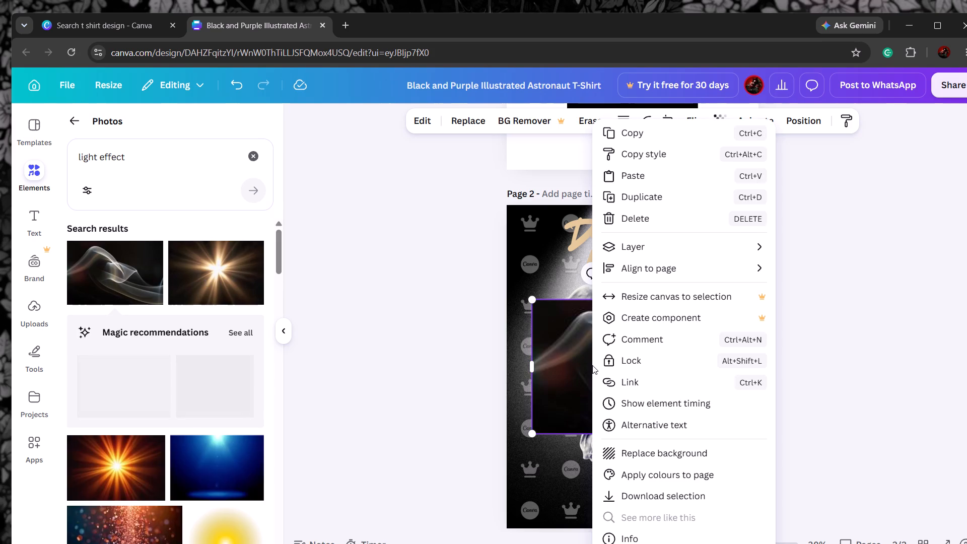
click(643, 451)
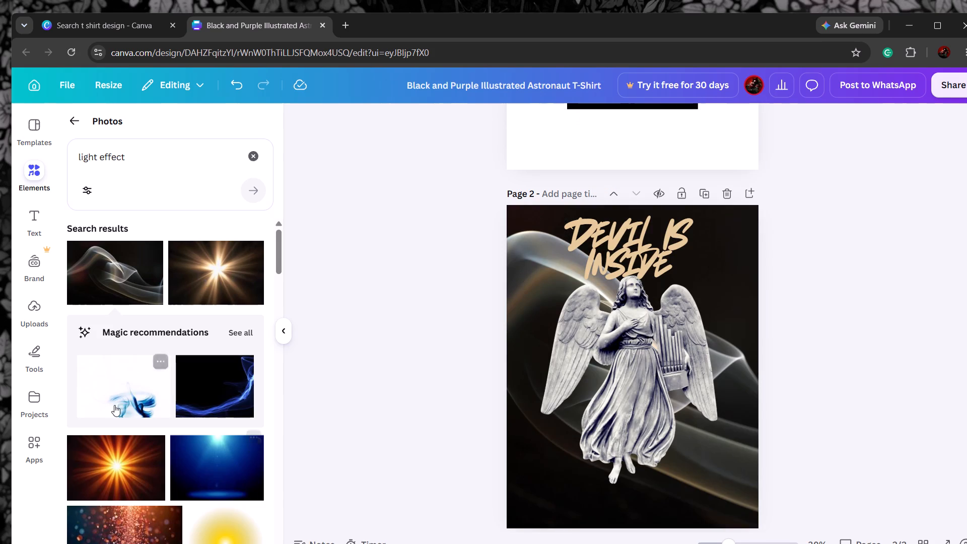
Look through the remaining light effect photo results for other background options.
scroll(114, 405, down, 3)
scroll(114, 405, up, 3)
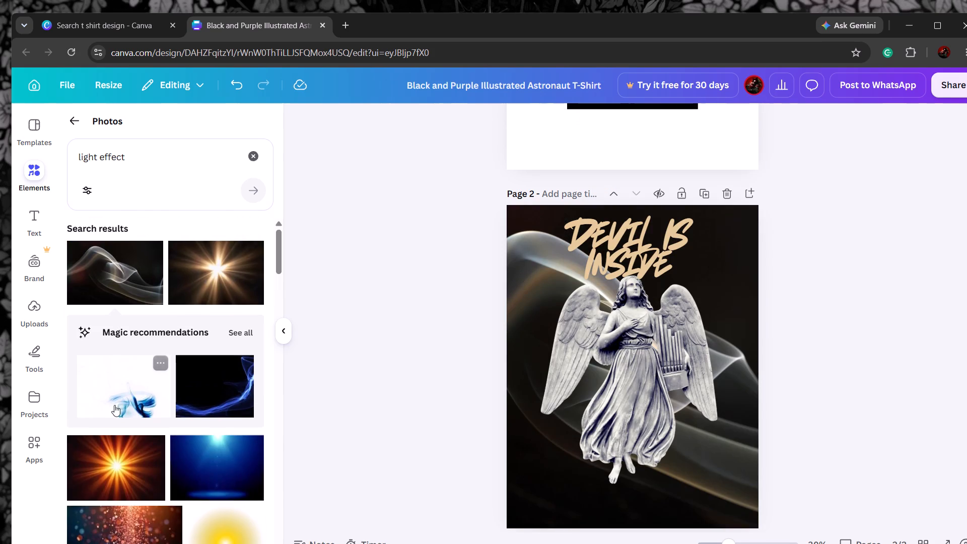
scroll(114, 405, down, 4)
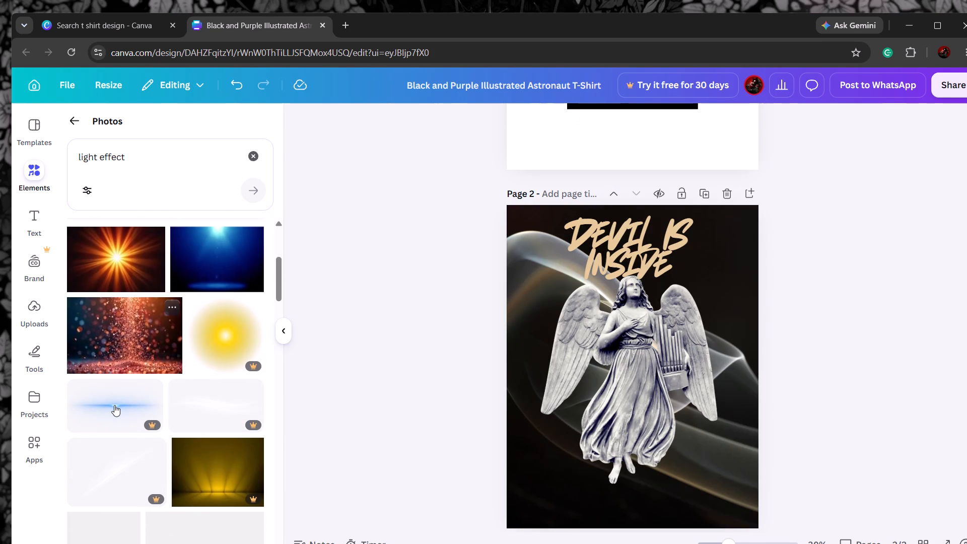
scroll(114, 405, down, 3)
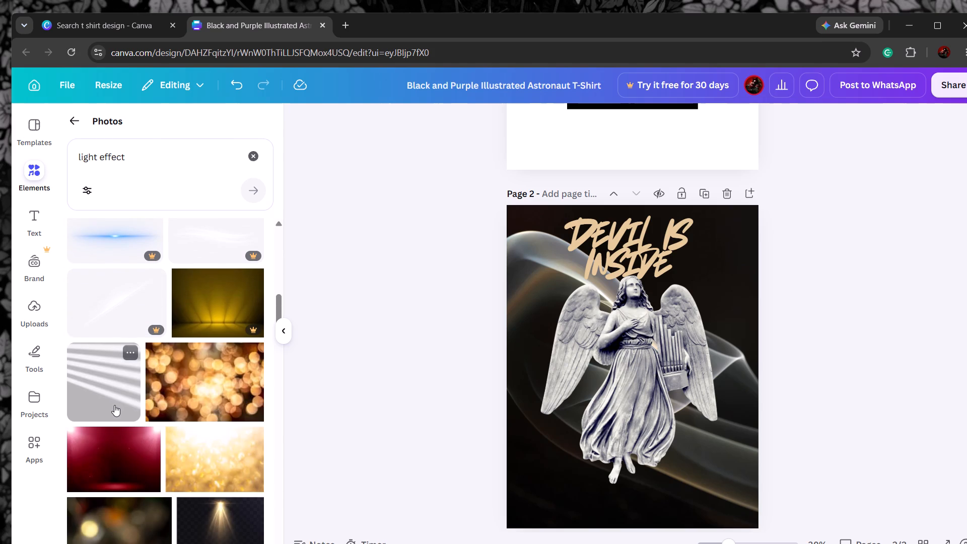
scroll(114, 405, down, 3)
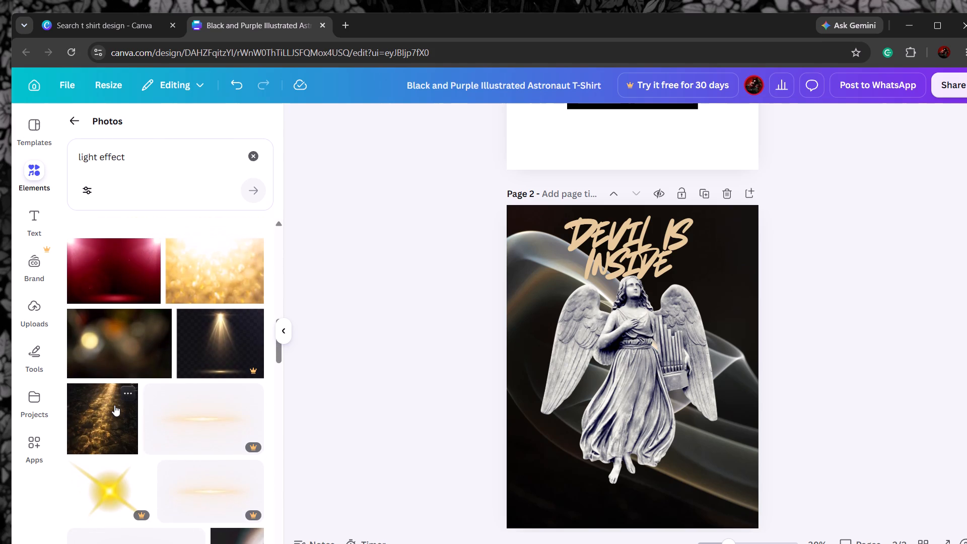
scroll(114, 404, down, 6)
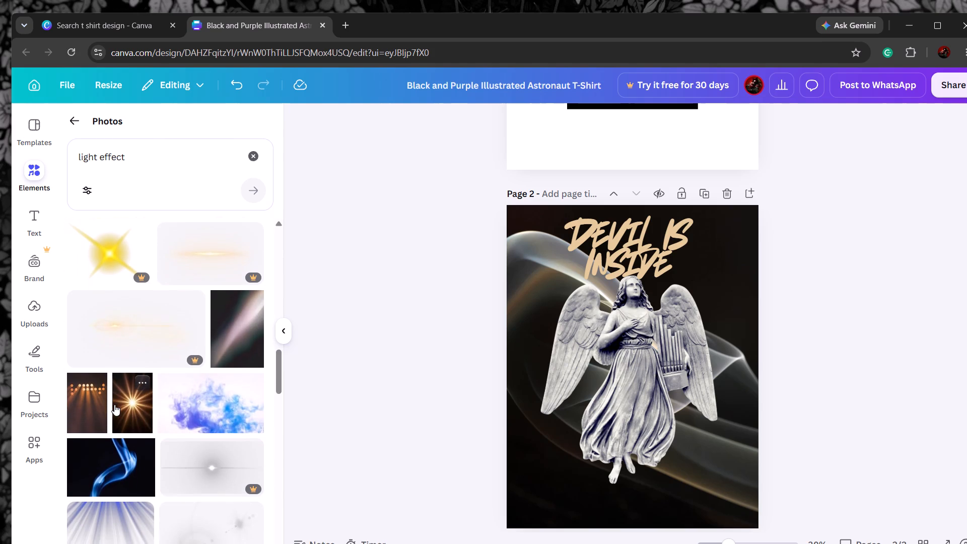
scroll(114, 404, down, 2)
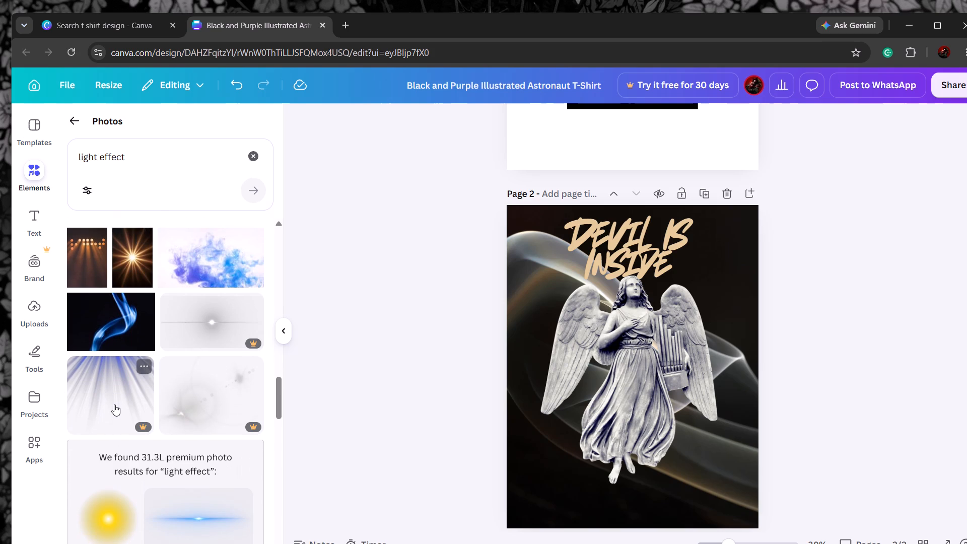
scroll(114, 404, down, 6)
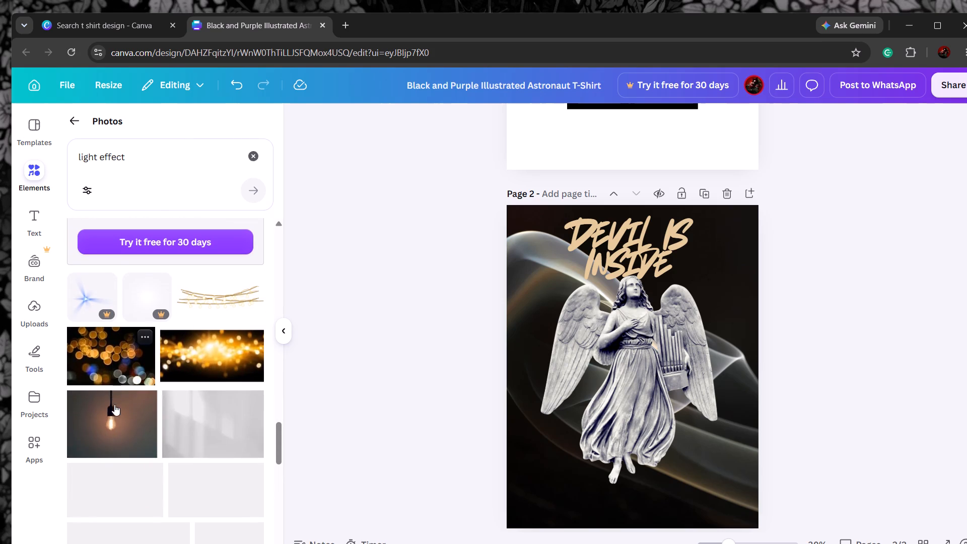
scroll(114, 404, down, 3)
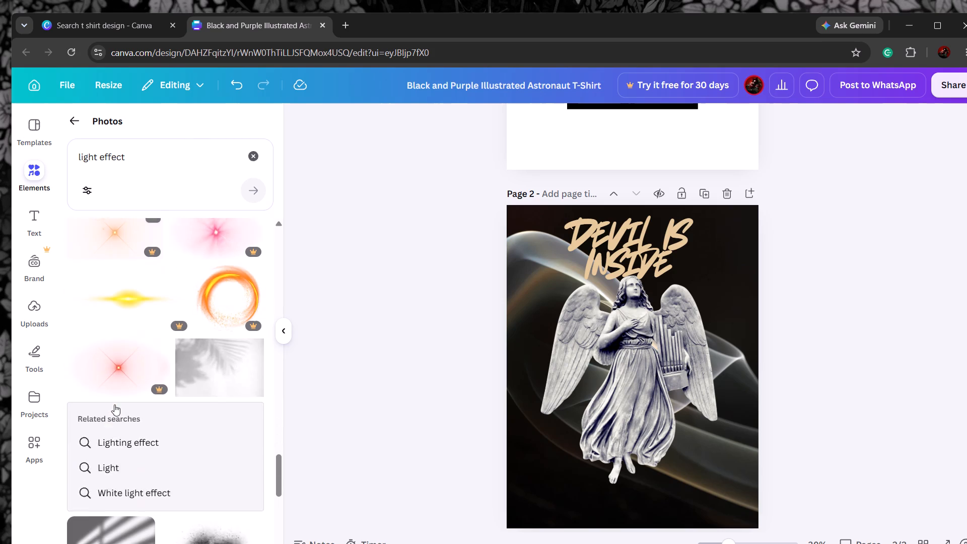
scroll(114, 404, down, 5)
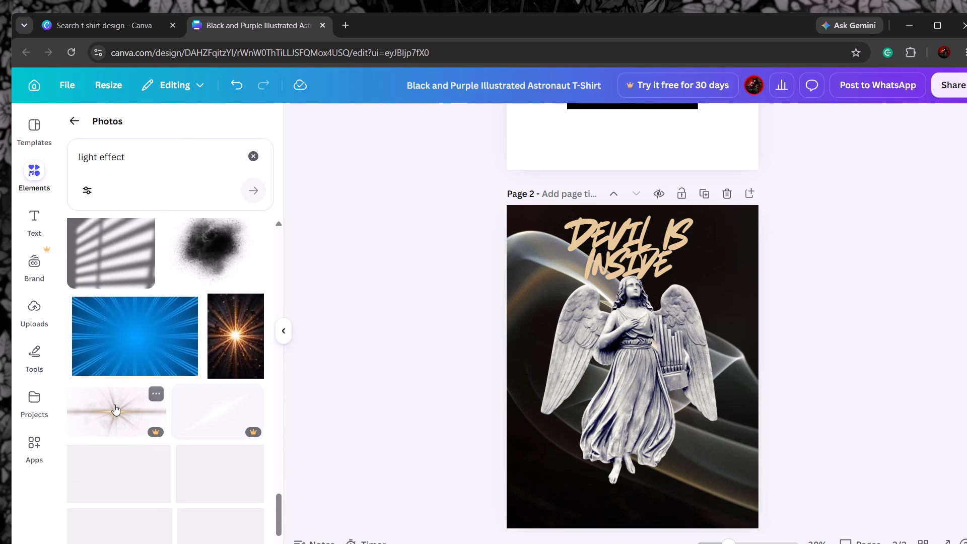
scroll(114, 404, down, 2)
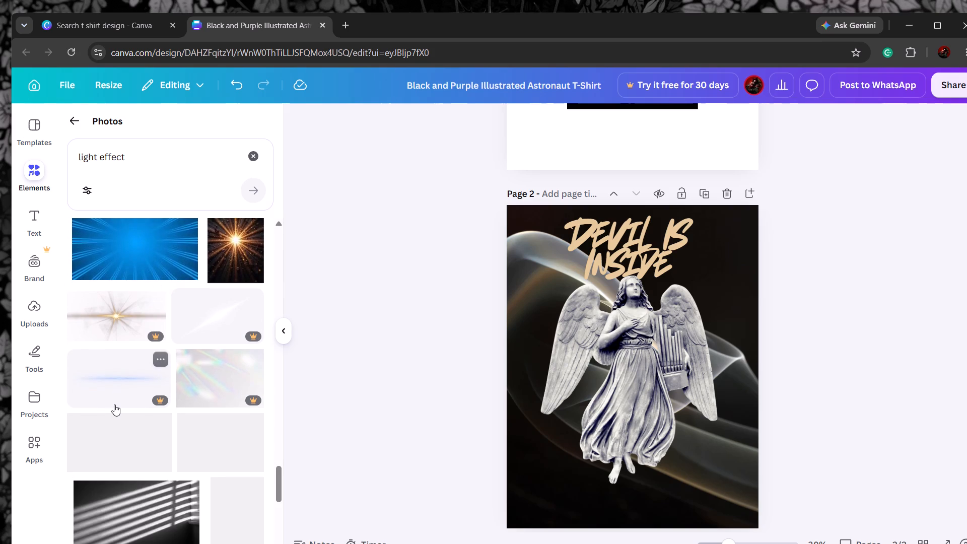
scroll(114, 404, down, 2)
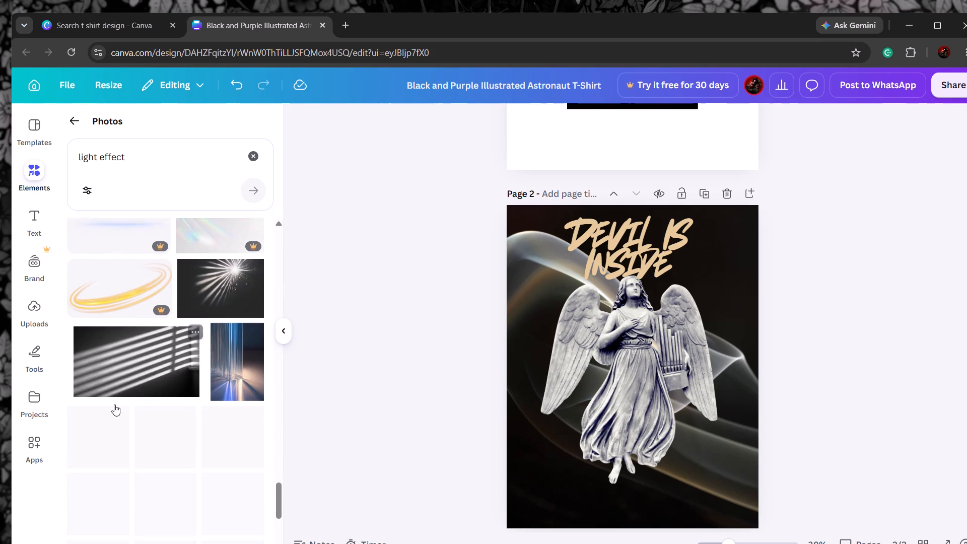
scroll(114, 404, down, 1)
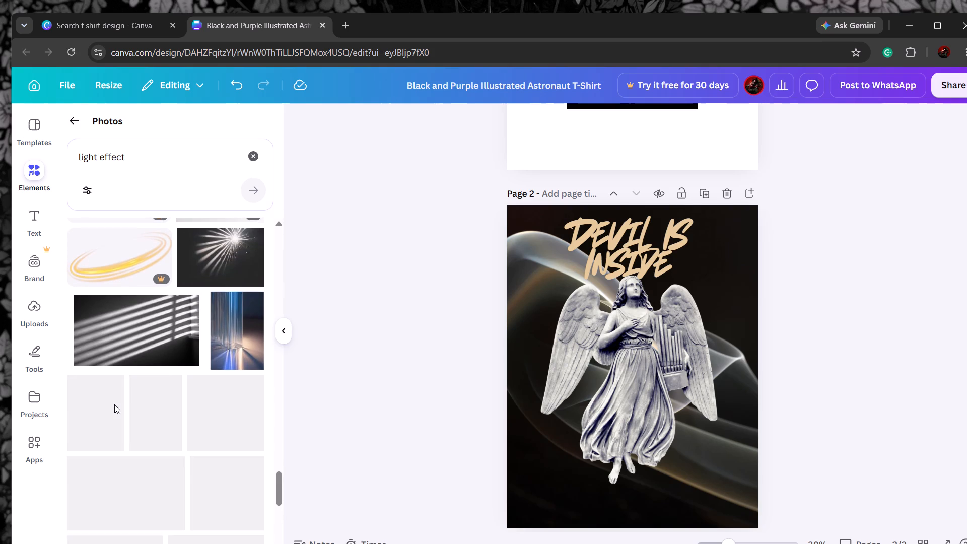
scroll(114, 404, down, 1)
scroll(114, 404, up, 2)
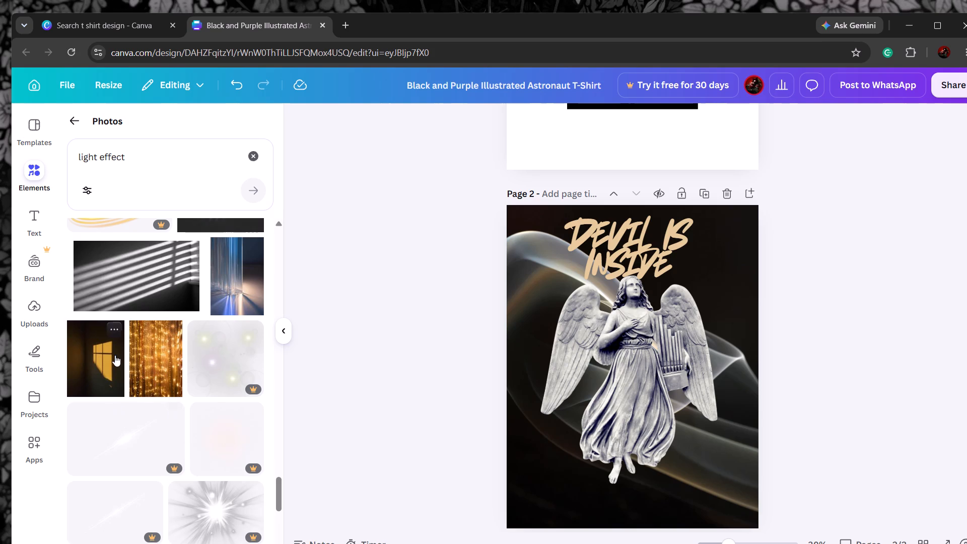
Recolour the page 2 "DEVIL IS INSIDE" lettering, trying black and orange before settling on the default solid bright red.
click(618, 230)
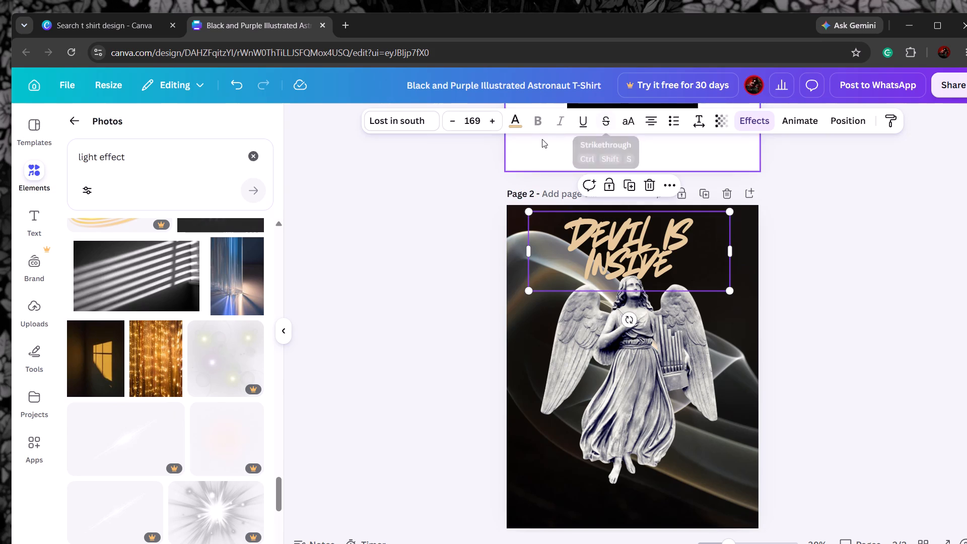
click(516, 118)
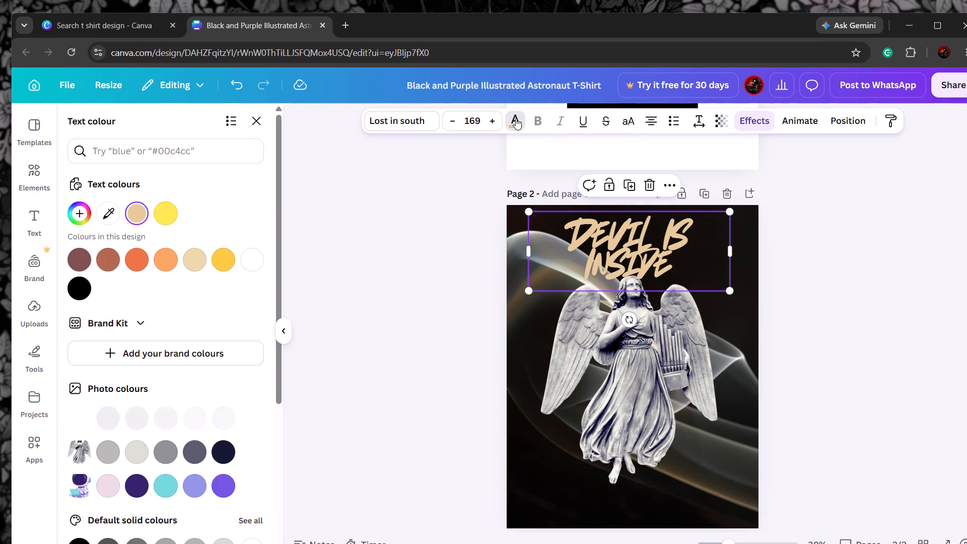
click(74, 288)
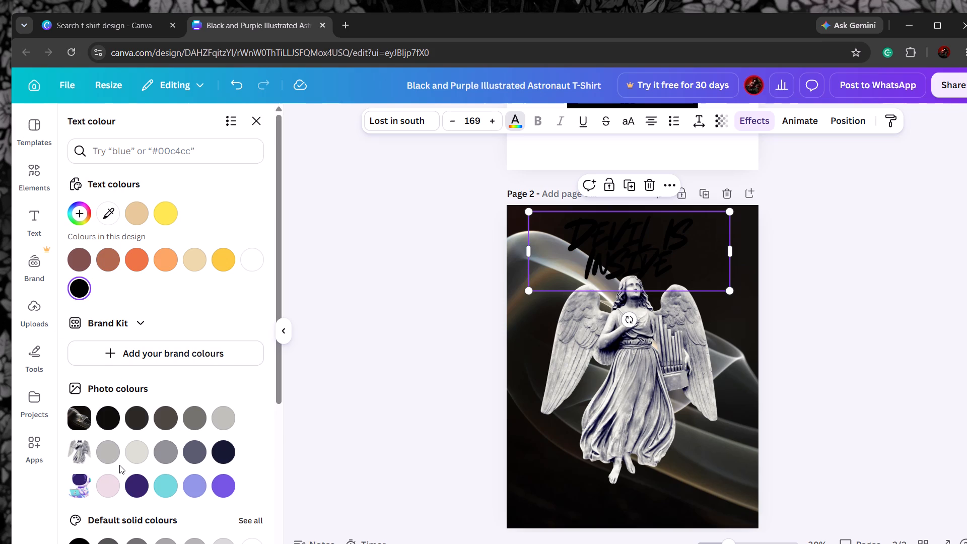
click(139, 250)
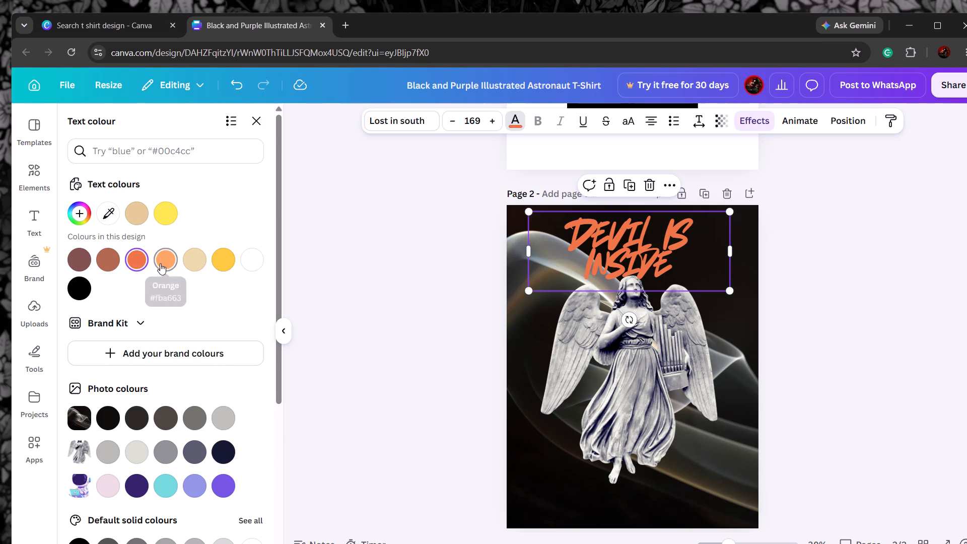
scroll(160, 263, down, 2)
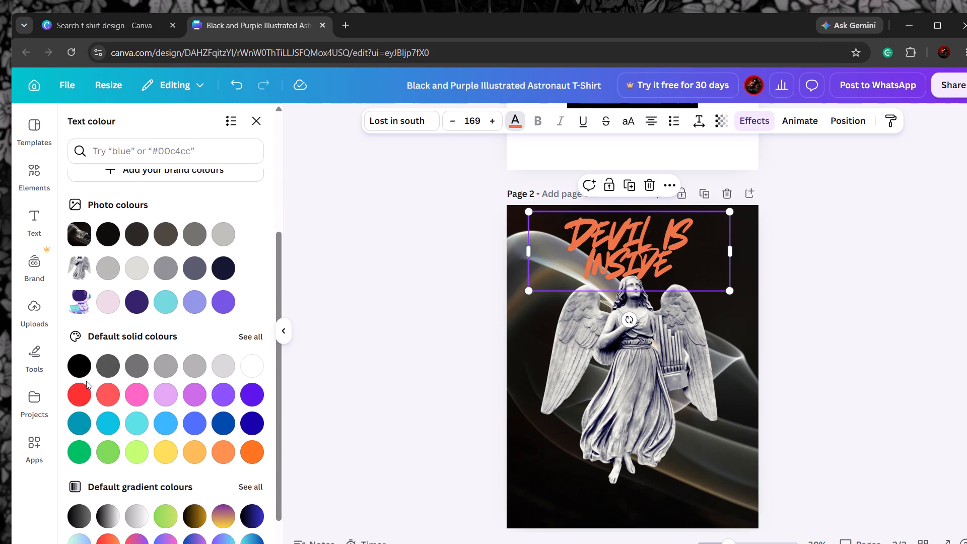
click(77, 391)
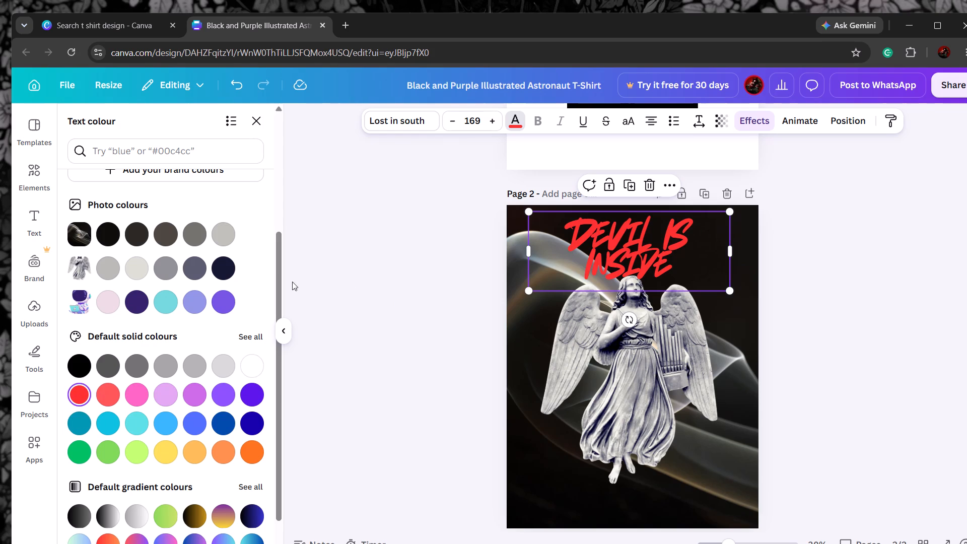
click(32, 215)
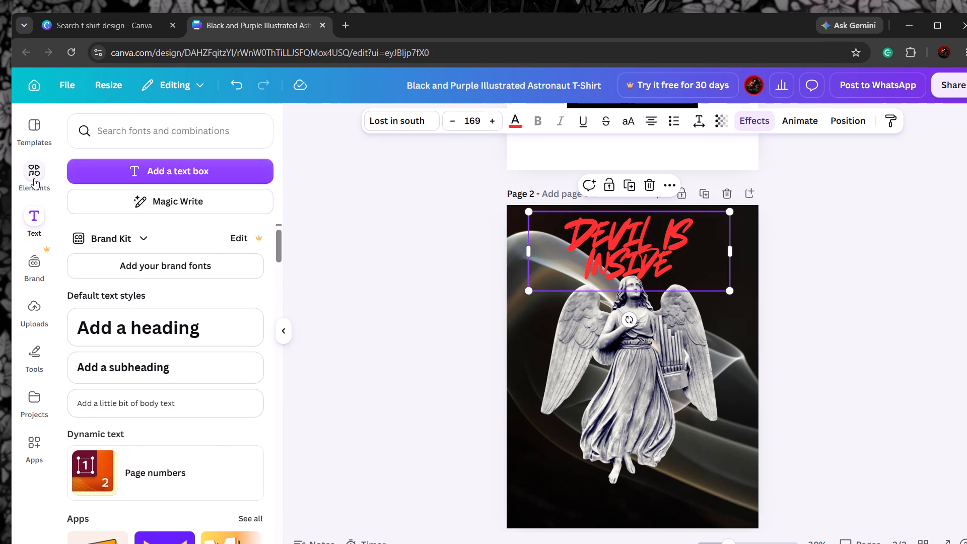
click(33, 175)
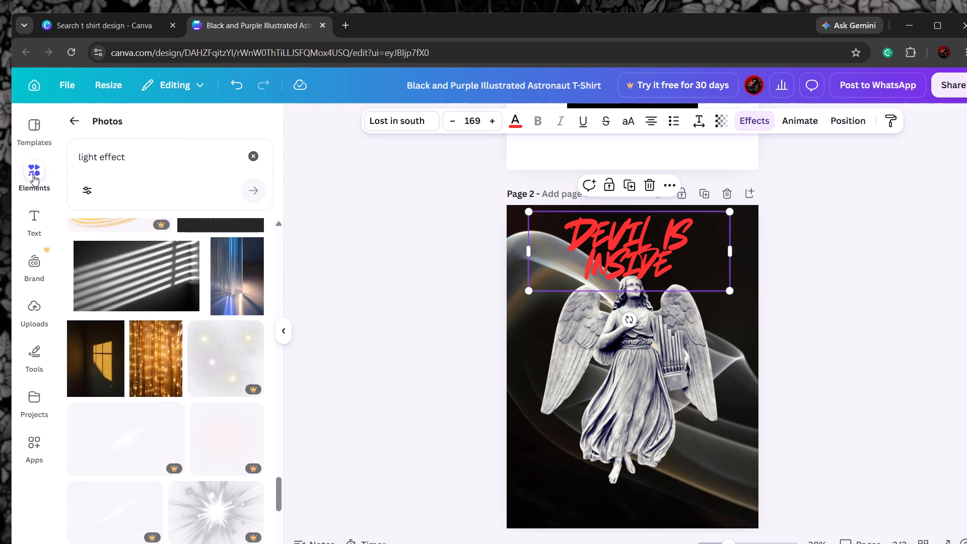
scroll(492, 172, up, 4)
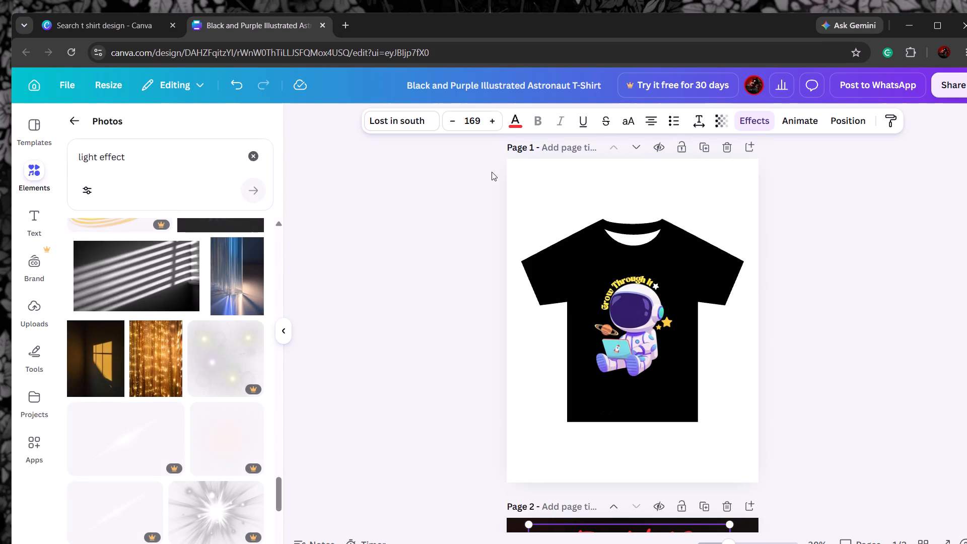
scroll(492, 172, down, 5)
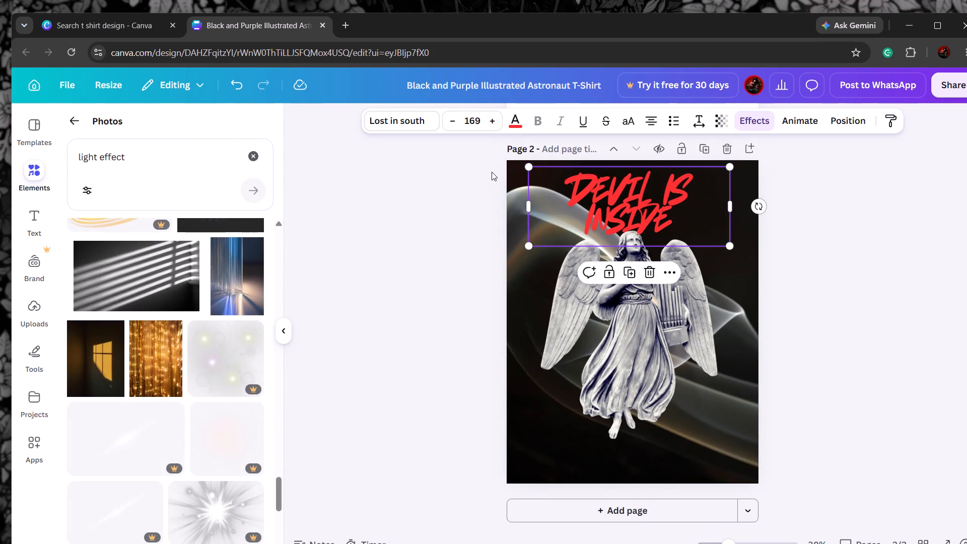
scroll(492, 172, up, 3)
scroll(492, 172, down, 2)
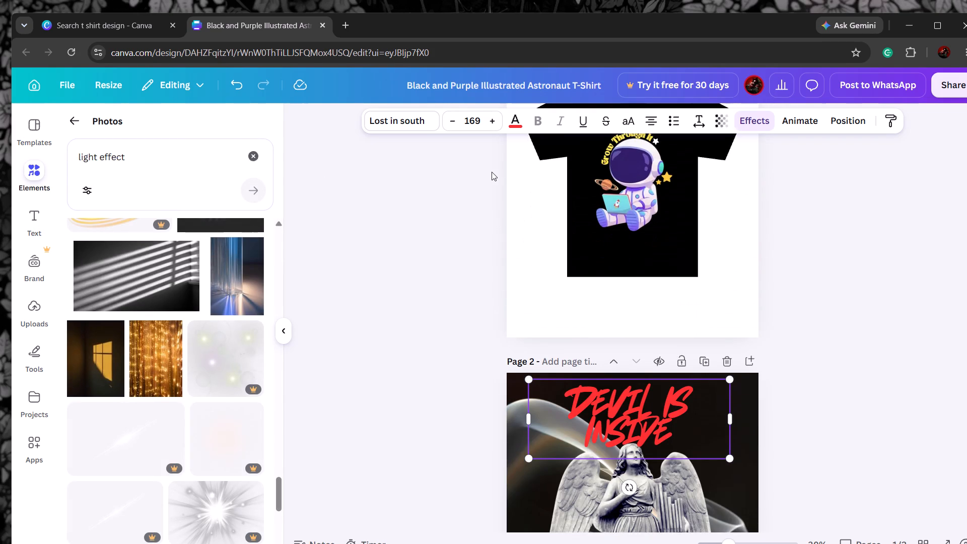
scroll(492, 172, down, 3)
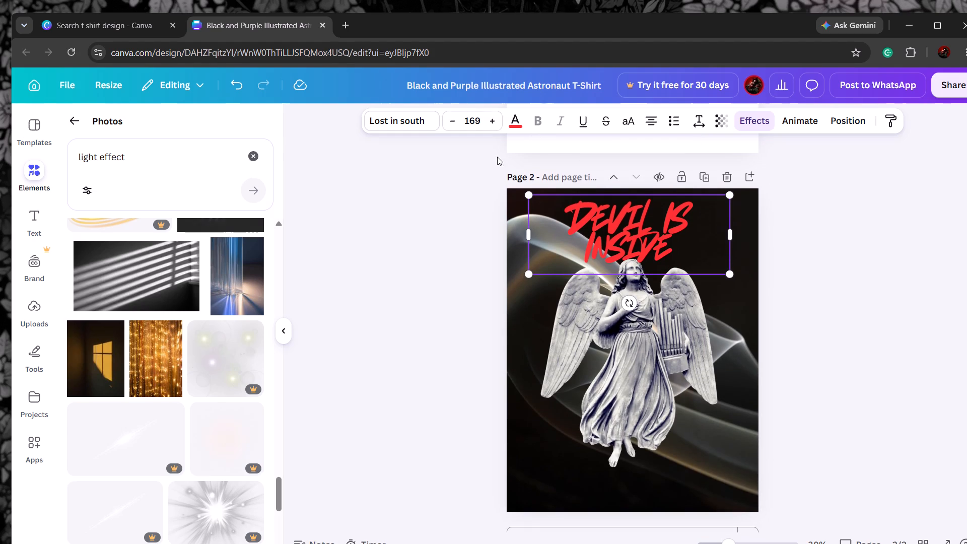
Delete the smoke-wave background from page 2.
click(519, 421)
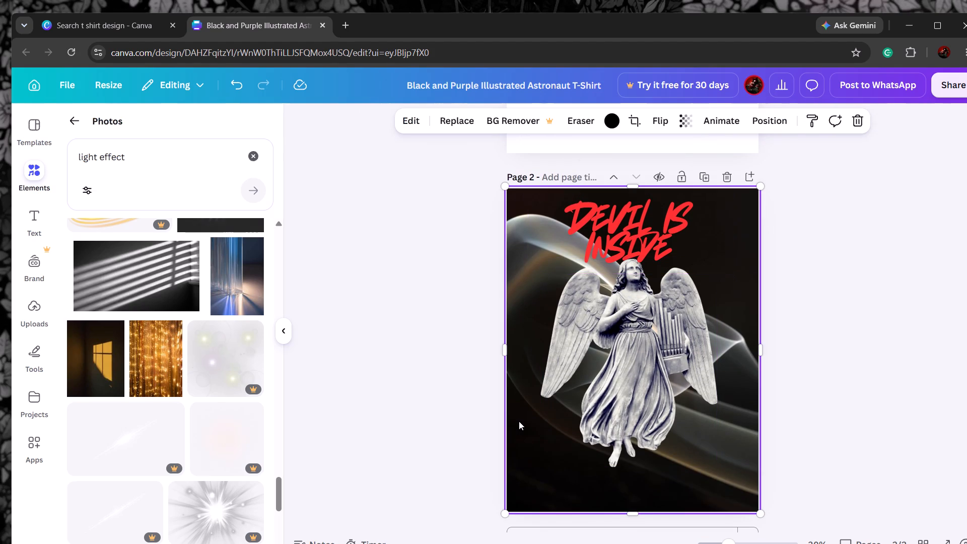
right_click(519, 421)
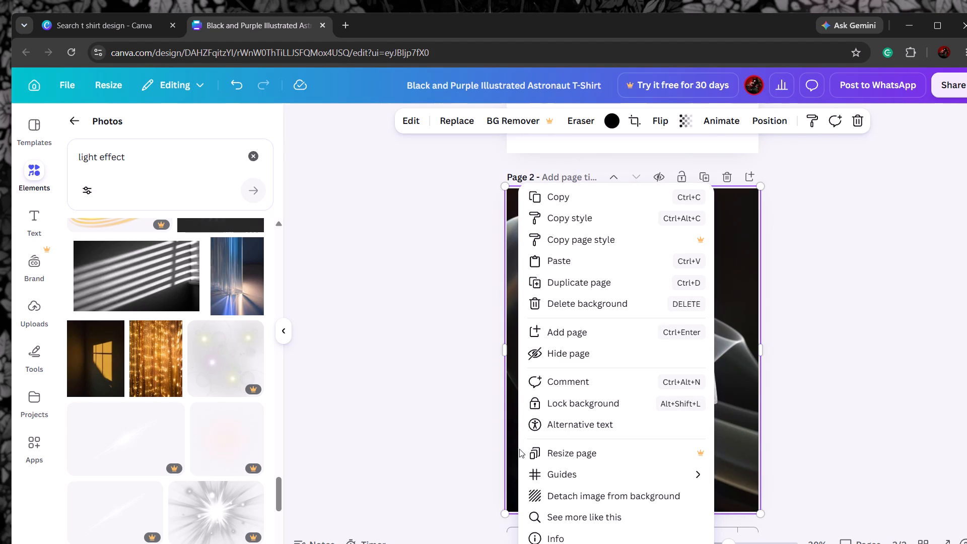
click(561, 306)
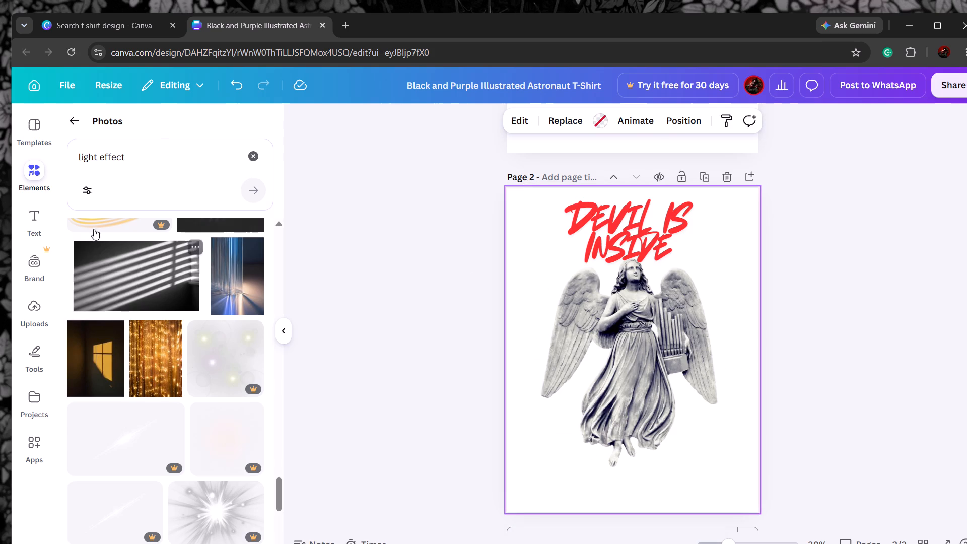
Search the photos for "black background" and make the first result, the faintly speckled black photo, the page 2 background.
click(149, 152)
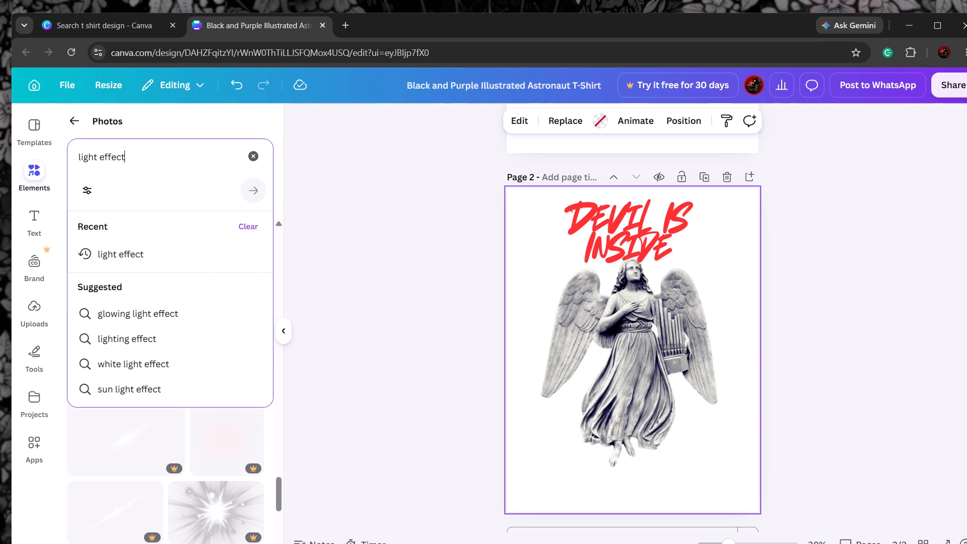
key(BackSpace)
key(BackSpace)
key(BackSpace)
key(BackSpace)
key(BackSpace)
key(BackSpace)
key(BackSpace)
key(BackSpace)
key(BackSpace)
key(BackSpace)
key(BackSpace)
key(BackSpace)
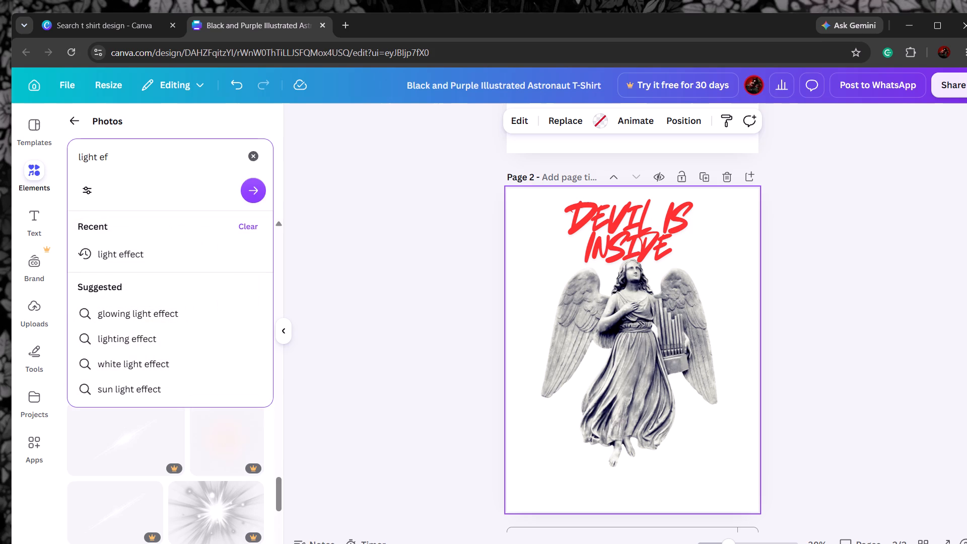
key(BackSpace)
key(BackSpace)
key(BackSpace)
key(BackSpace)
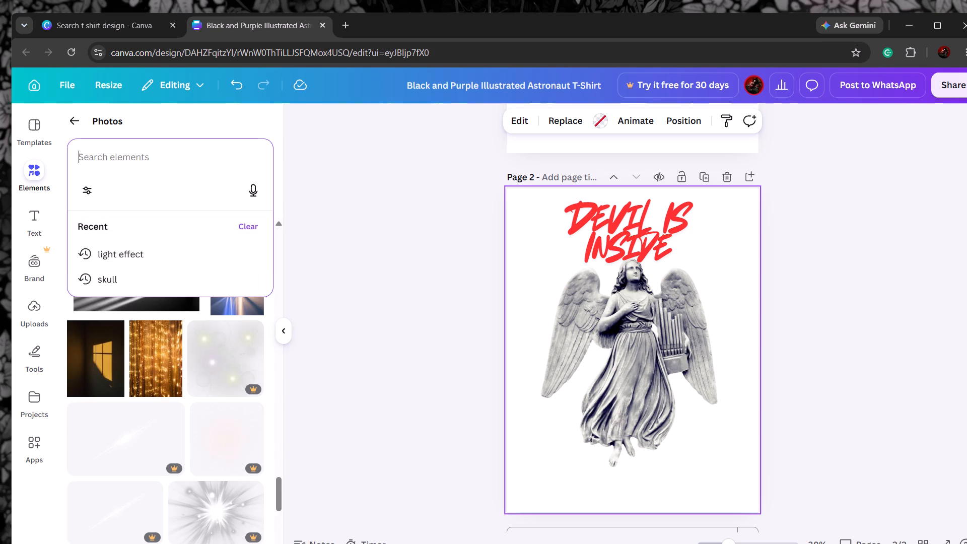
text(bl)
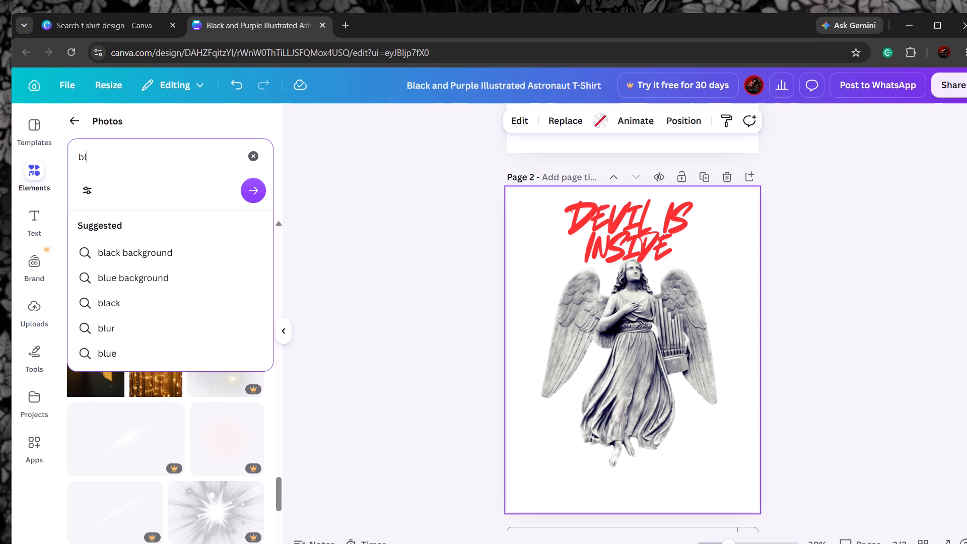
key(a)
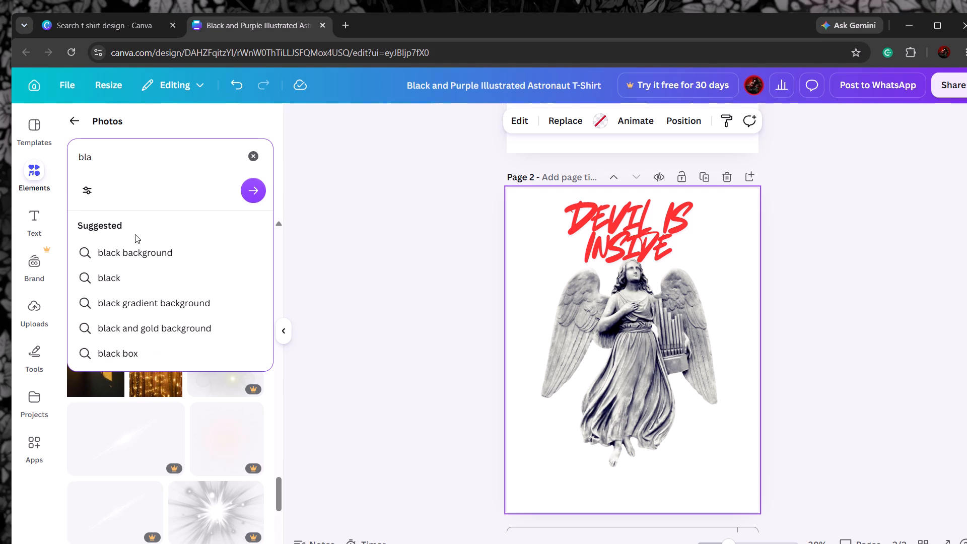
click(134, 253)
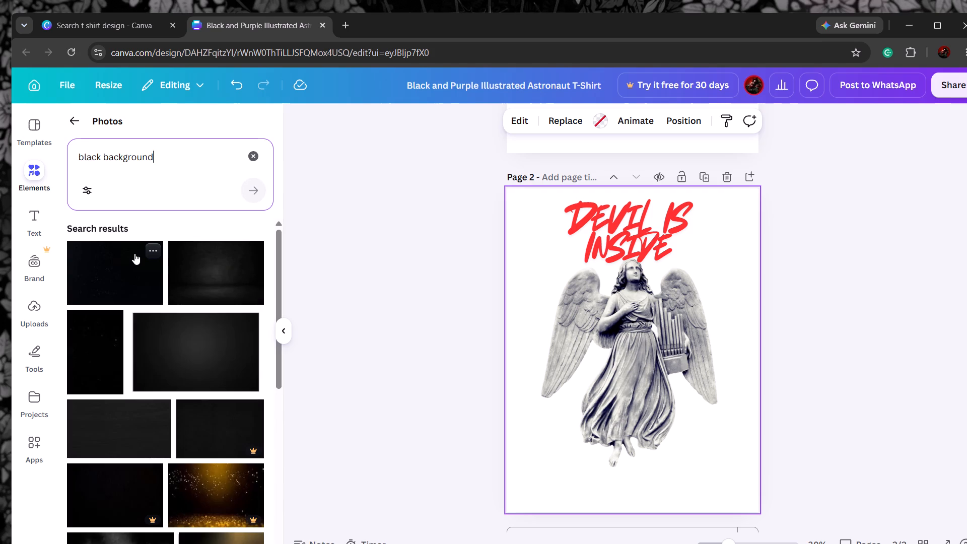
click(116, 283)
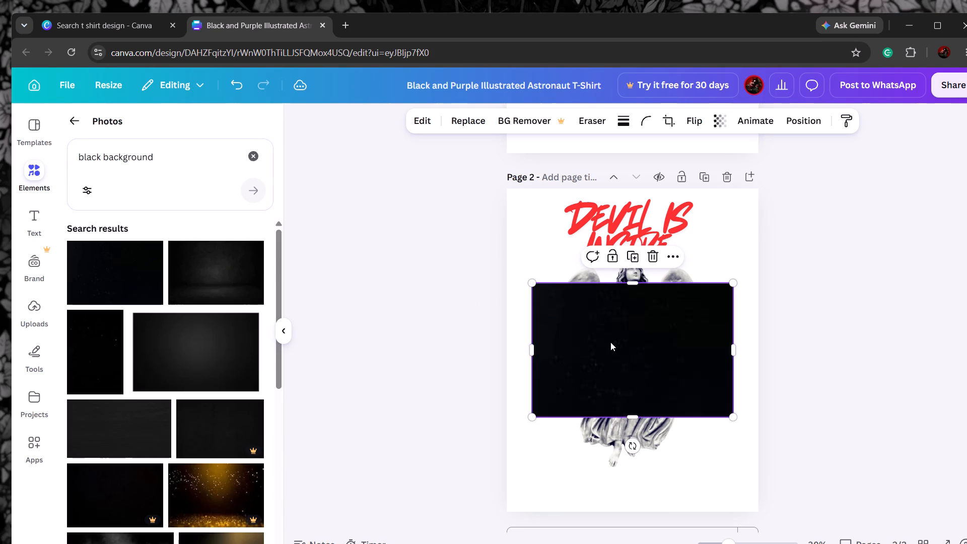
right_click(610, 342)
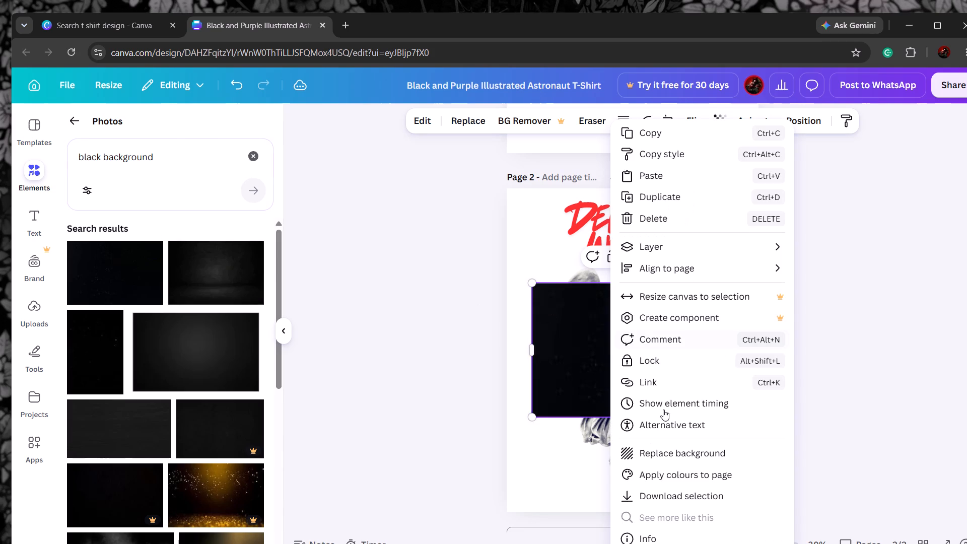
click(648, 453)
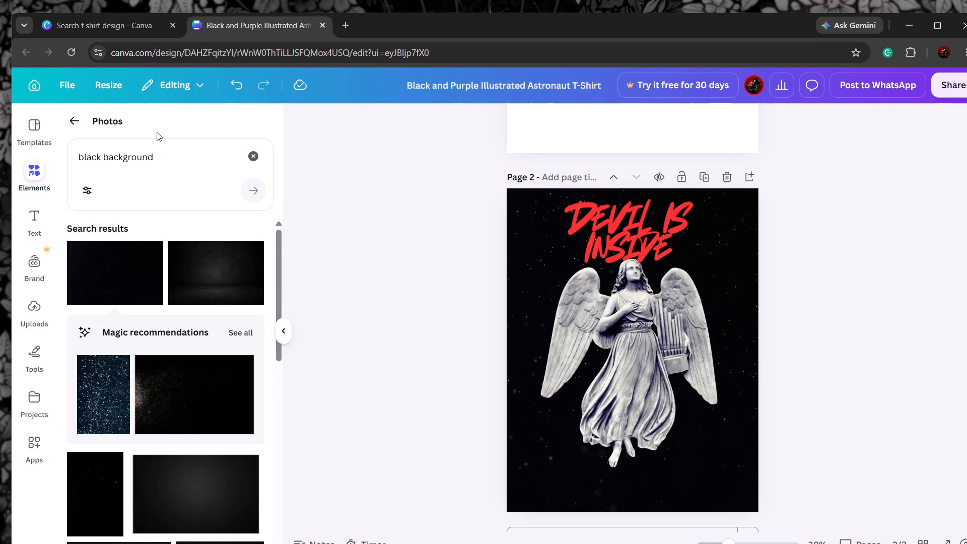
Search the photos for "cloud" and place the blue-teal cloud cutout at the top edge of page 2, behind the lettering.
click(253, 157)
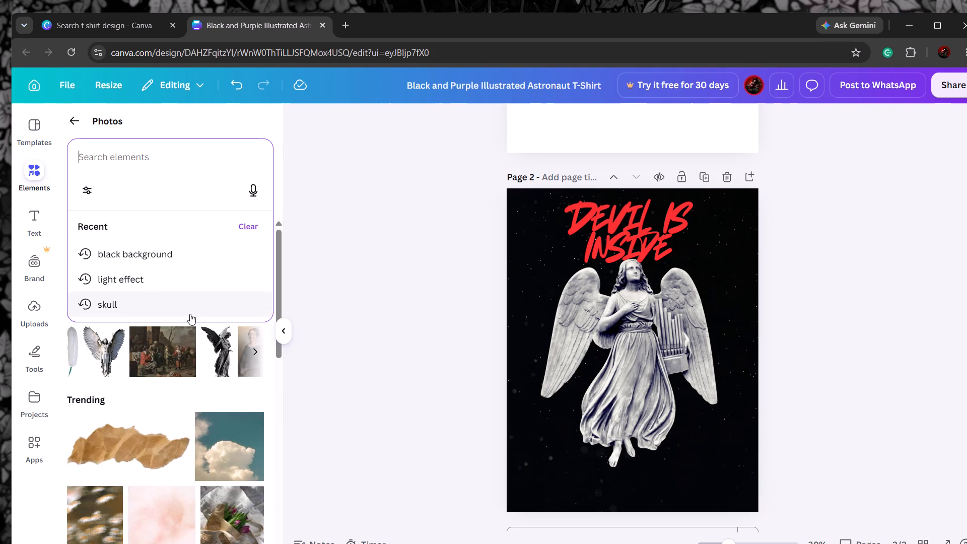
text(cloud)
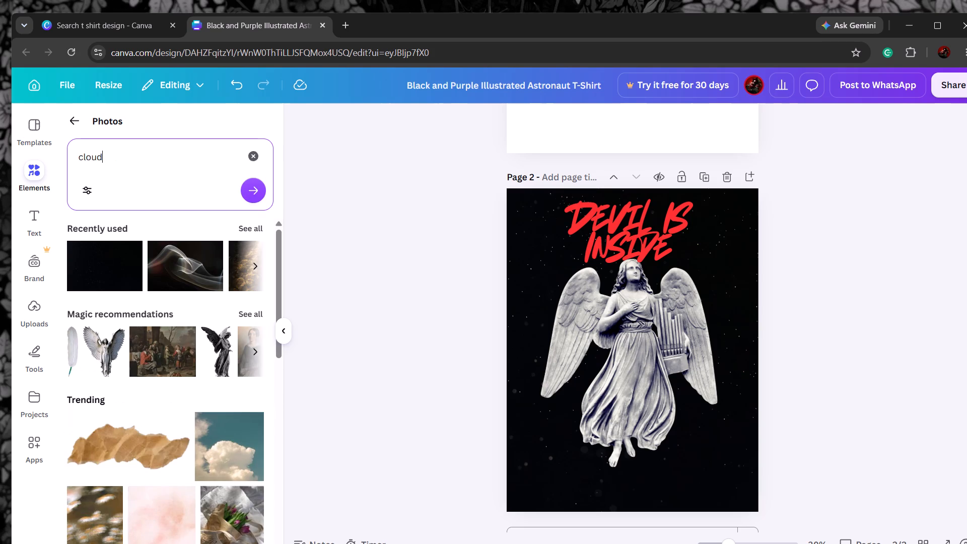
key(Return)
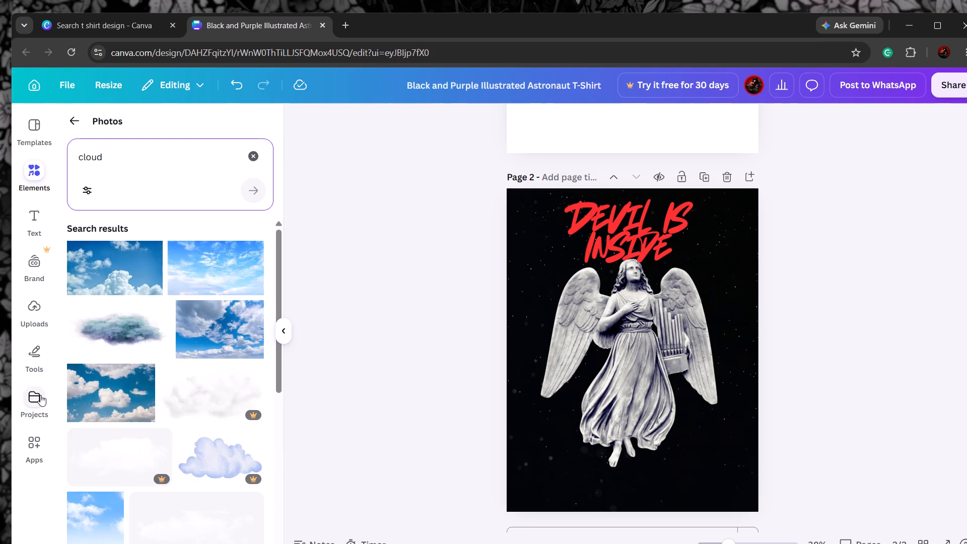
click(116, 338)
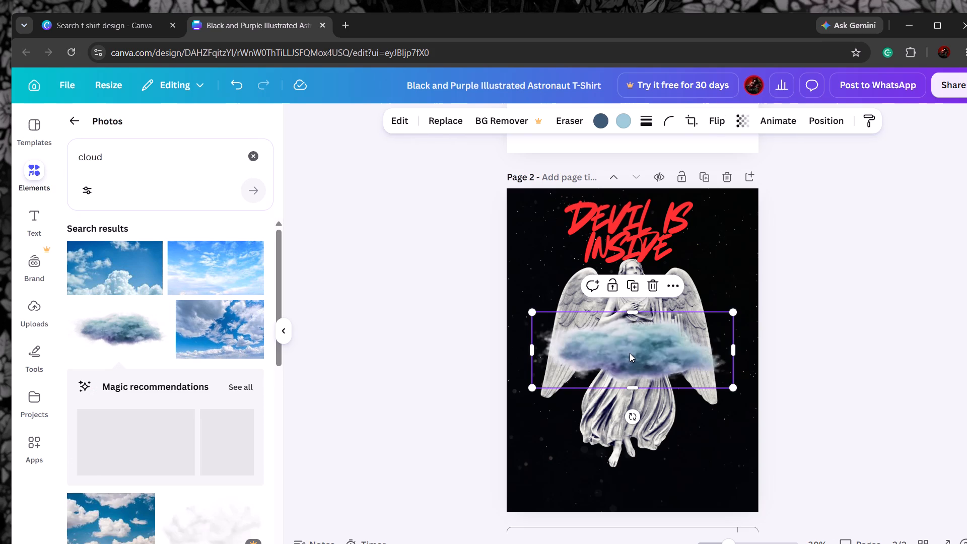
drag(630, 353, 625, 488)
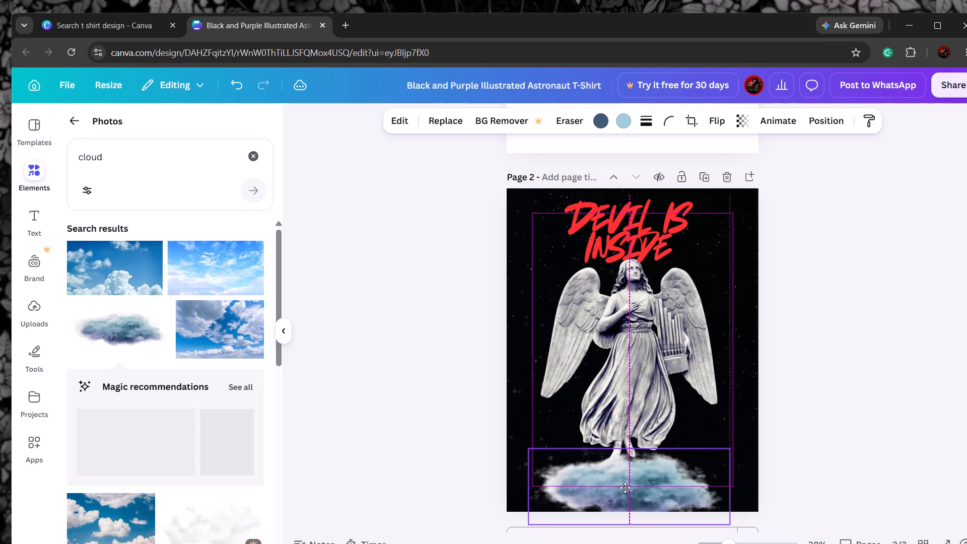
drag(625, 488, 621, 258)
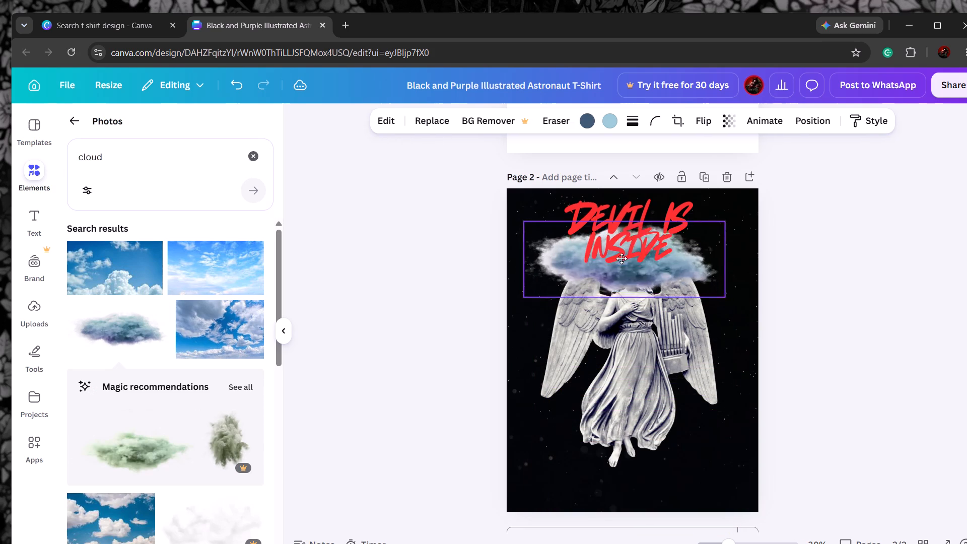
drag(621, 258, 625, 241)
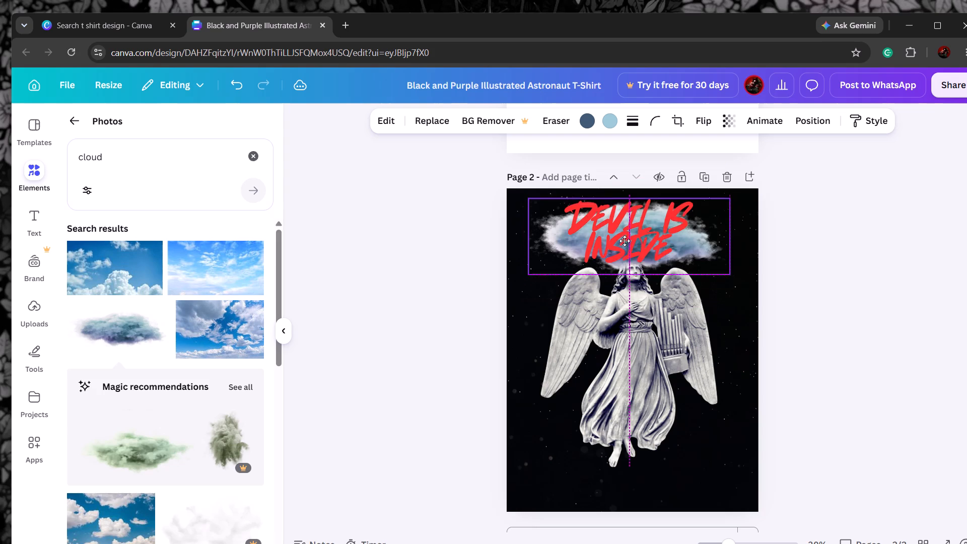
drag(625, 241, 625, 188)
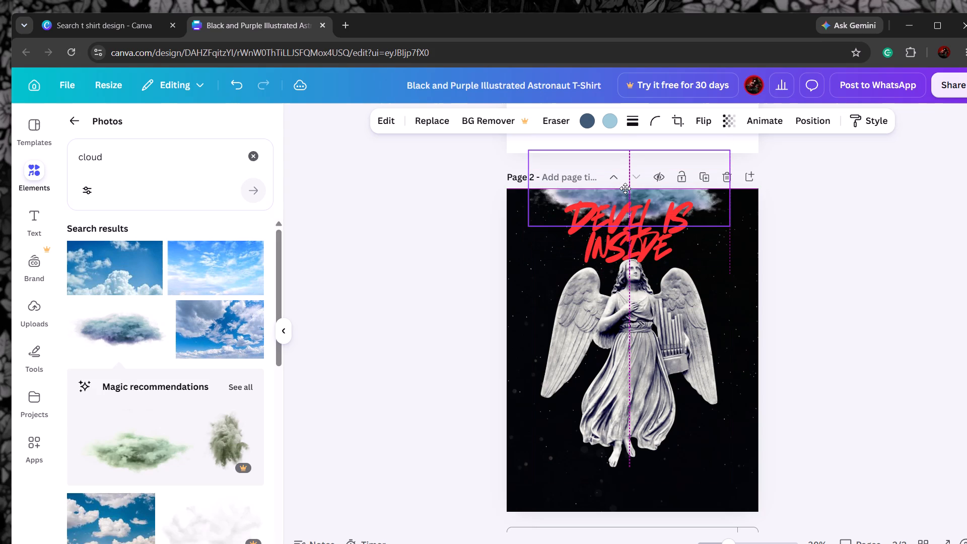
drag(625, 188, 623, 201)
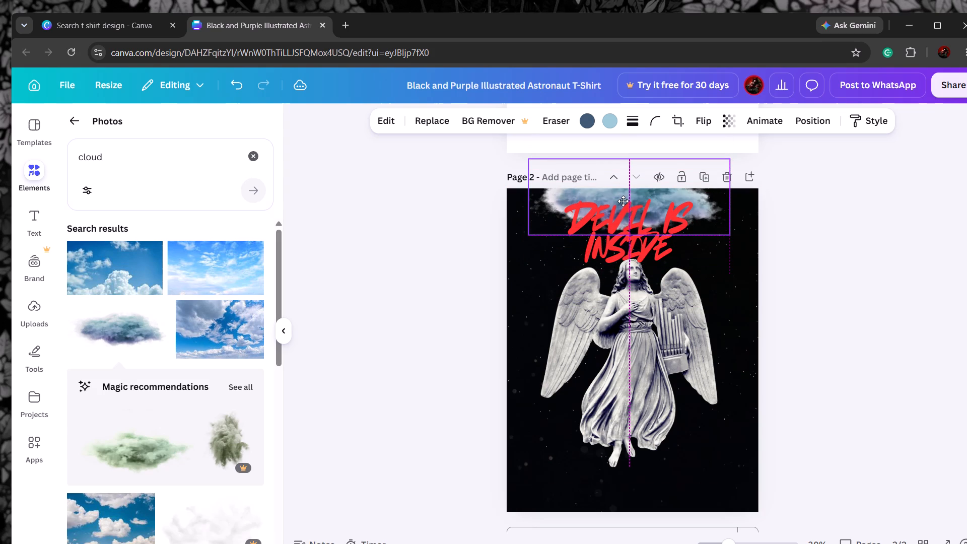
drag(623, 201, 623, 201)
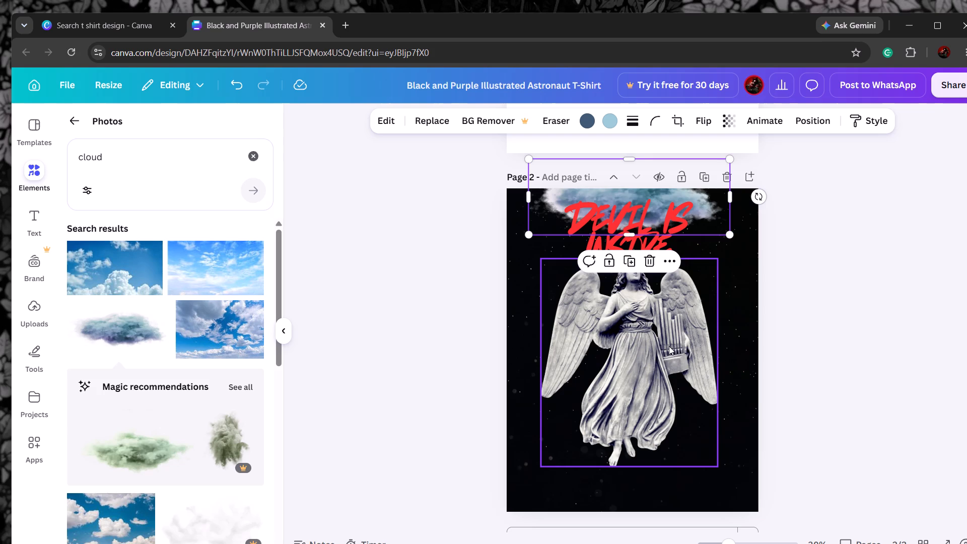
Move the angel statue lower on page 2 and bring the "DEVIL IS INSIDE" lettering down to just above its head.
drag(648, 353, 645, 375)
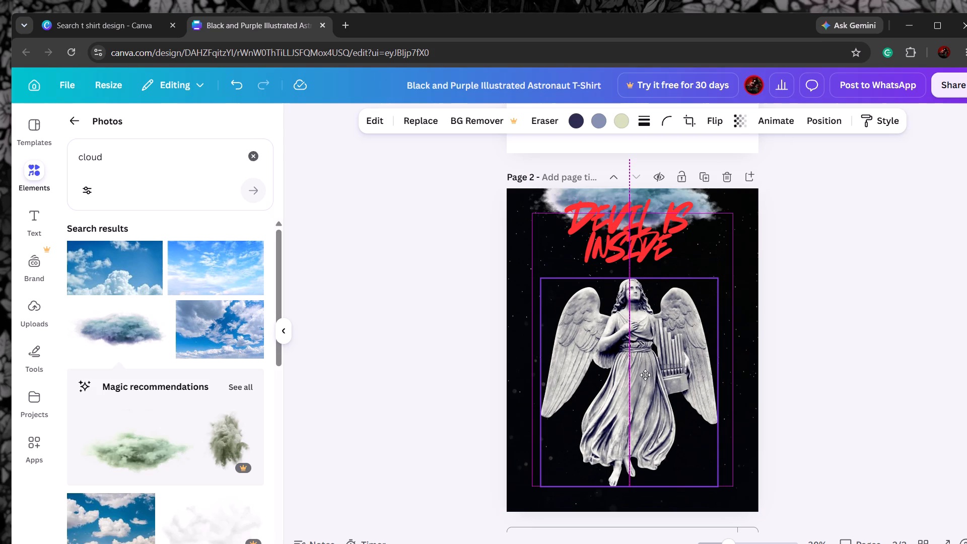
drag(645, 375, 647, 381)
drag(619, 229, 623, 258)
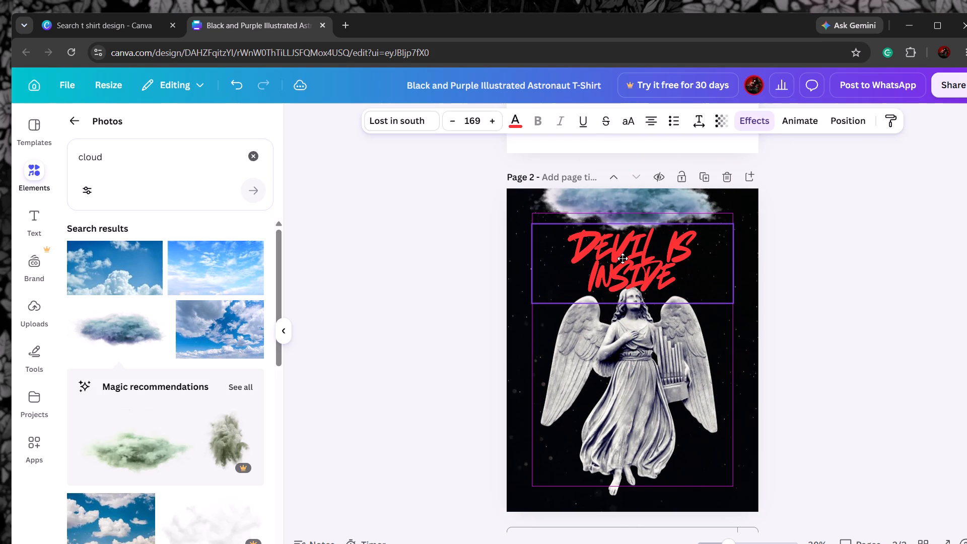
drag(623, 258, 622, 255)
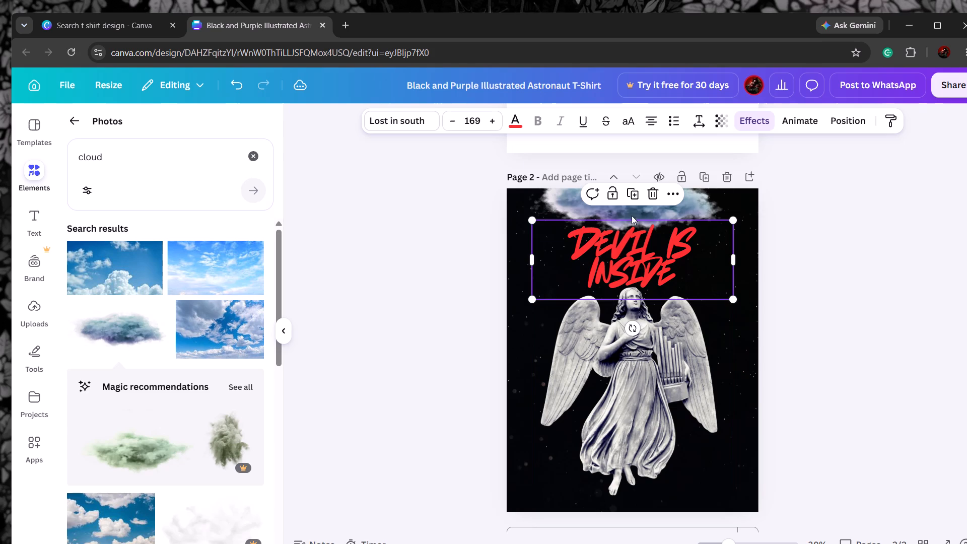
Lower the cloud on page 2 so nearly all of it shows within the page, behind the top line of the lettering.
drag(672, 208, 675, 218)
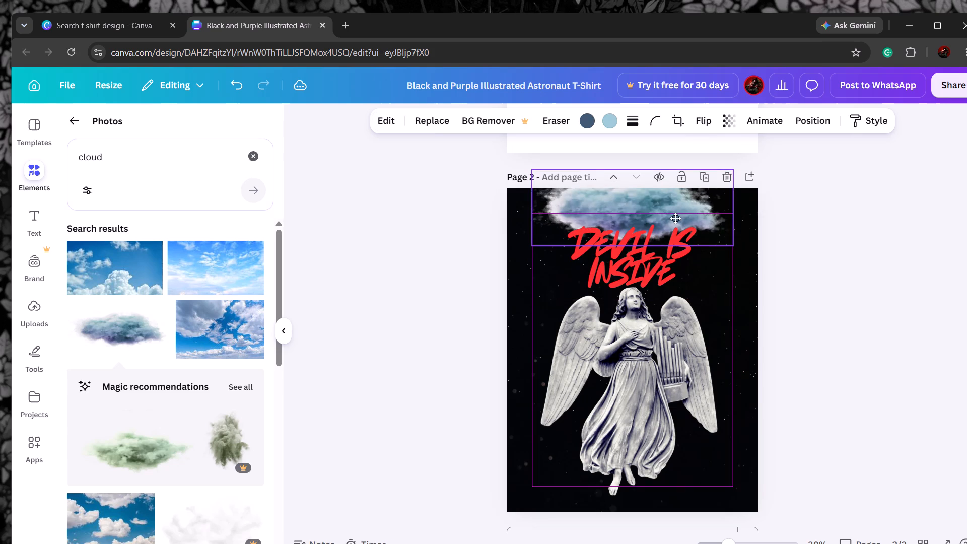
drag(675, 218, 673, 225)
click(743, 371)
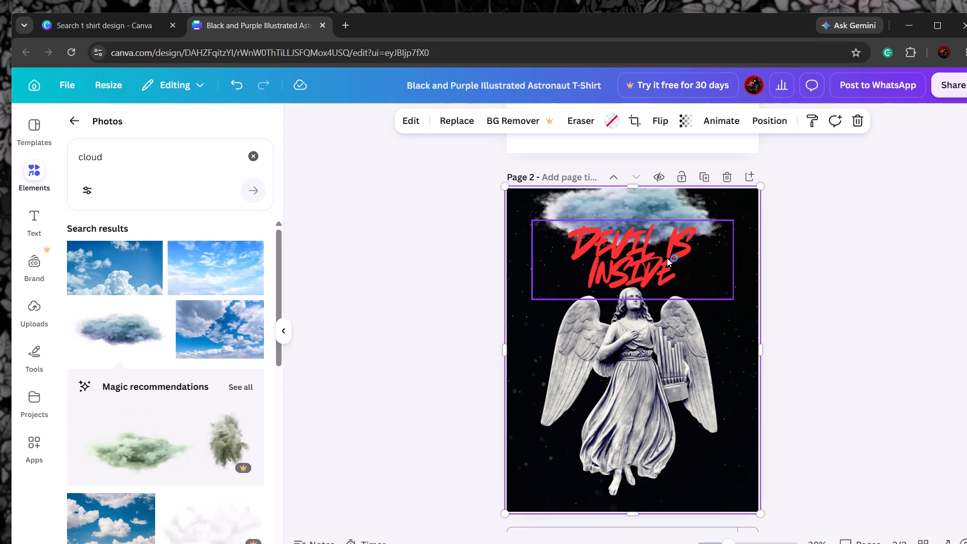
click(671, 203)
drag(671, 203, 671, 212)
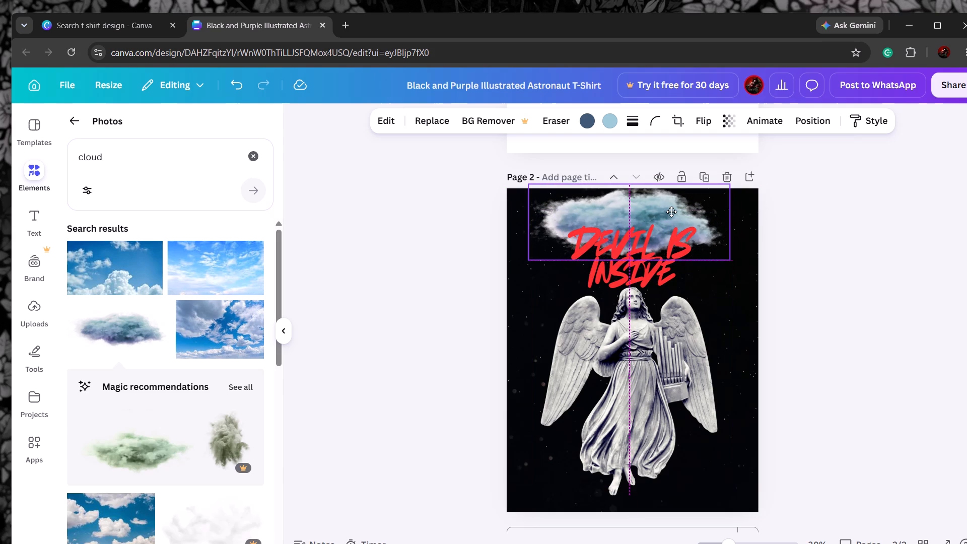
drag(671, 212, 672, 209)
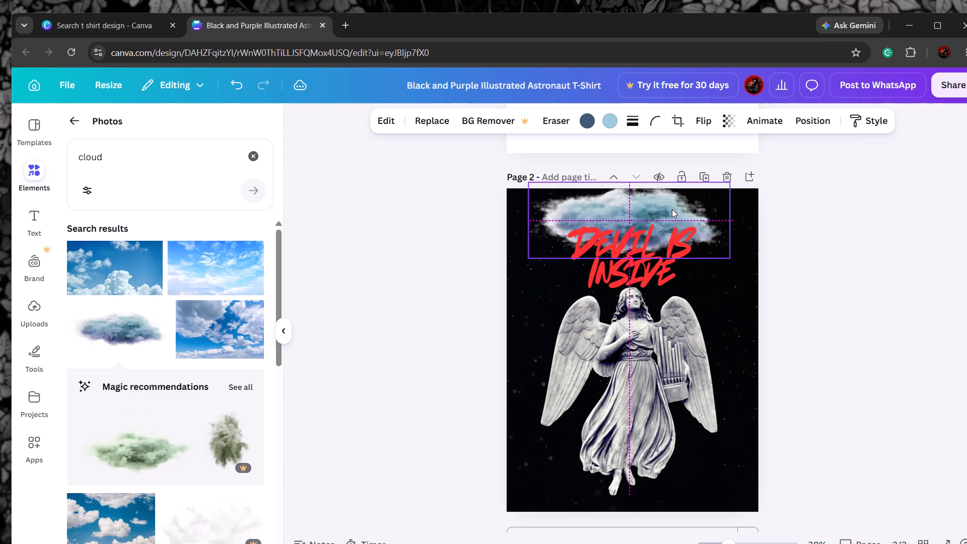
click(738, 336)
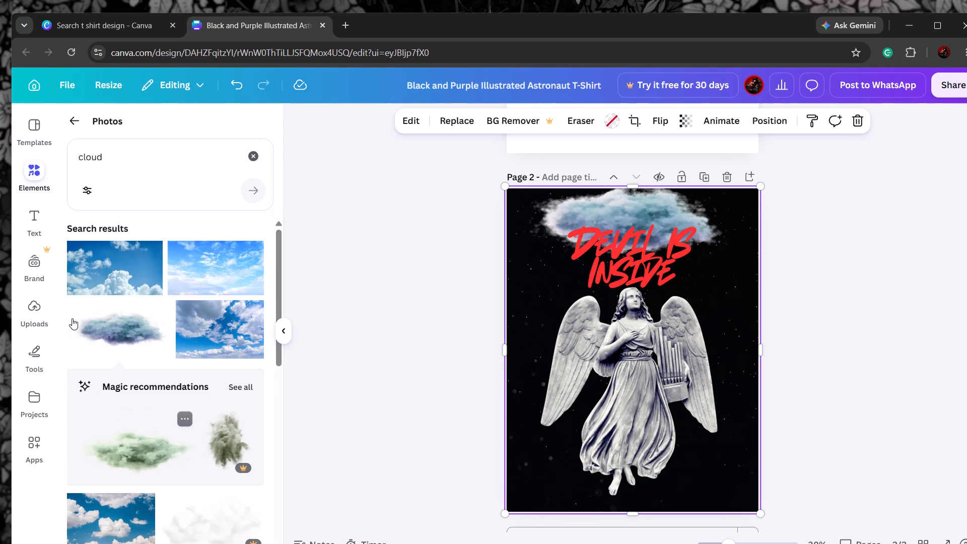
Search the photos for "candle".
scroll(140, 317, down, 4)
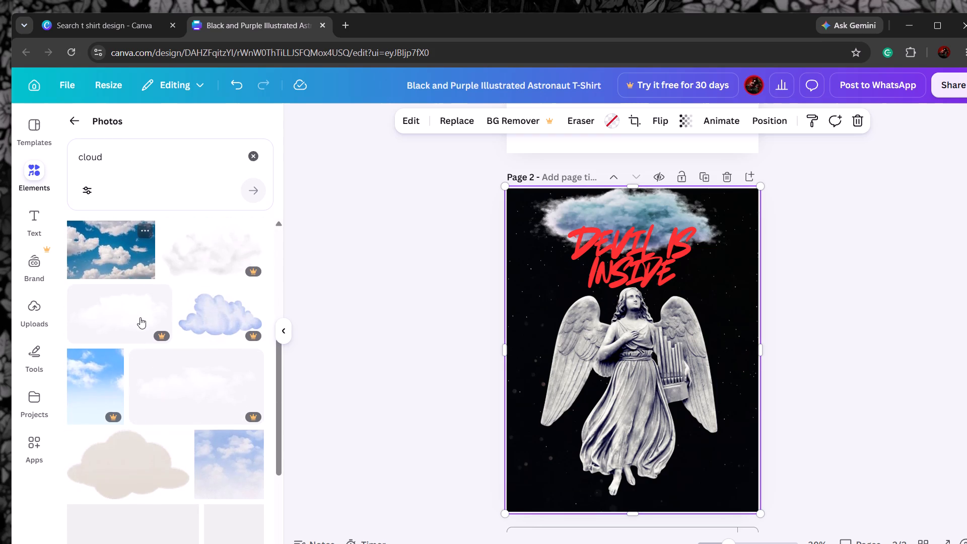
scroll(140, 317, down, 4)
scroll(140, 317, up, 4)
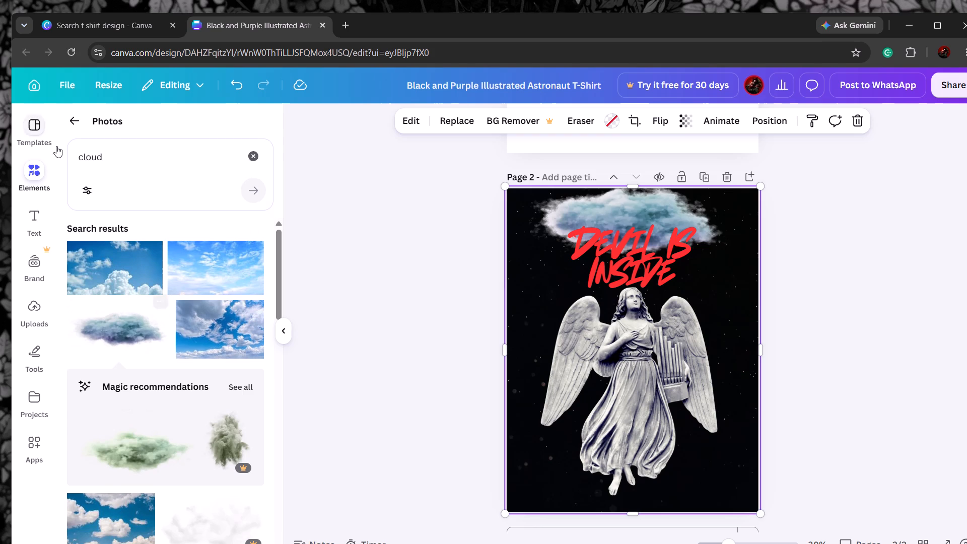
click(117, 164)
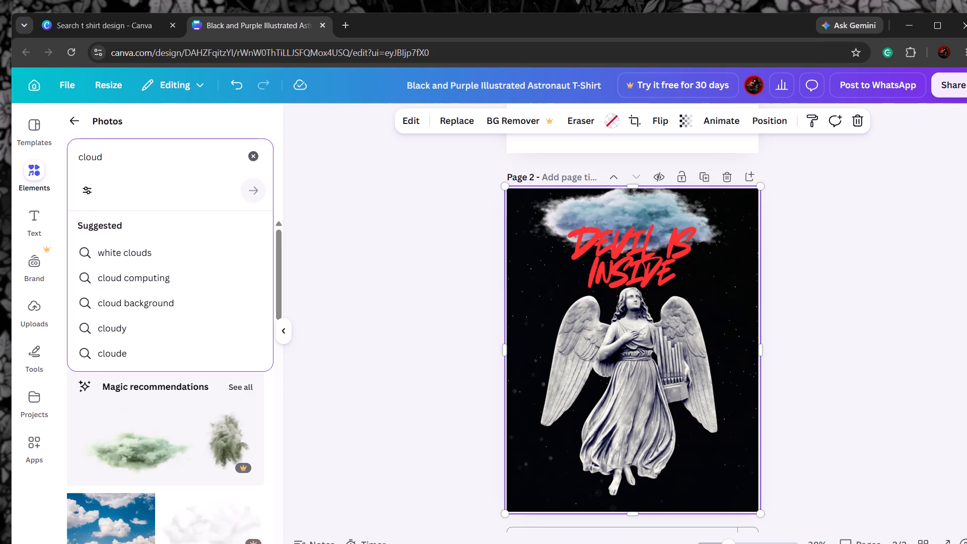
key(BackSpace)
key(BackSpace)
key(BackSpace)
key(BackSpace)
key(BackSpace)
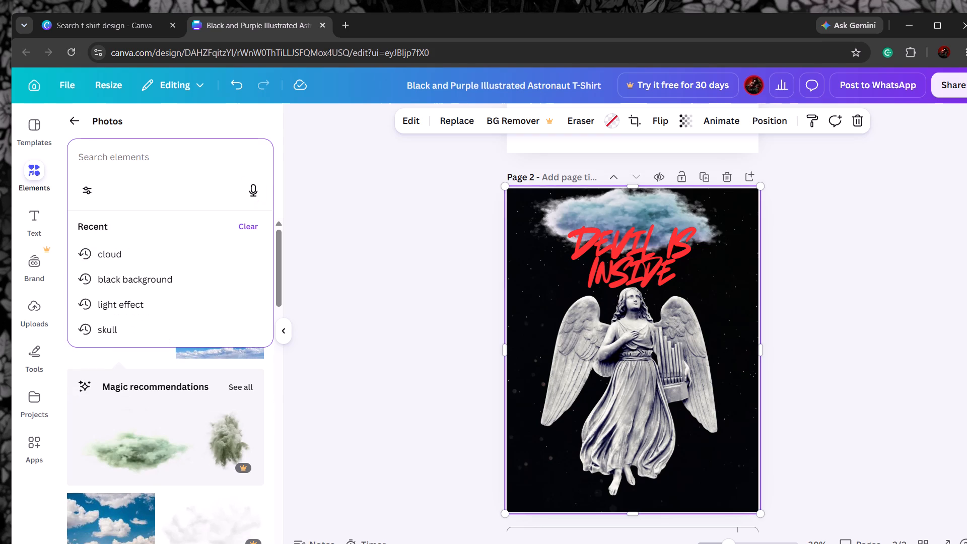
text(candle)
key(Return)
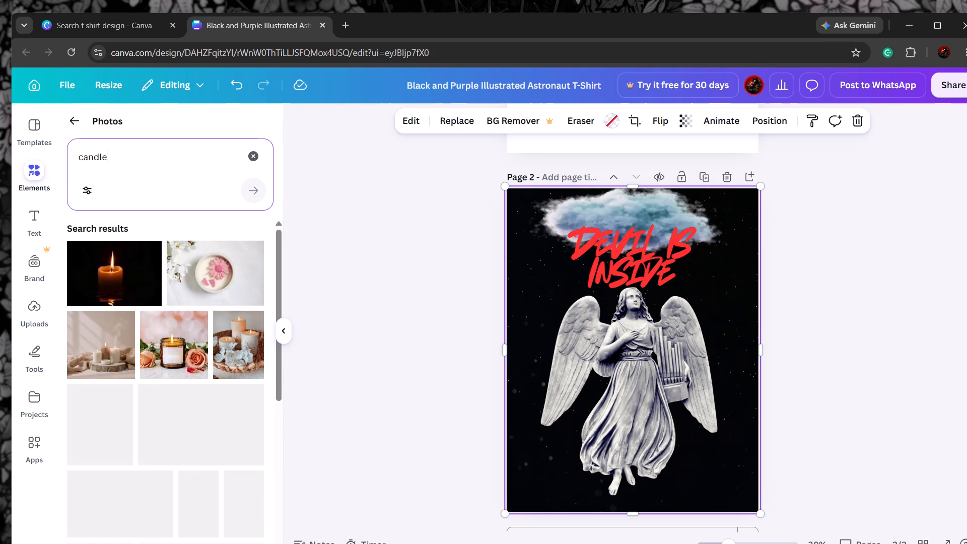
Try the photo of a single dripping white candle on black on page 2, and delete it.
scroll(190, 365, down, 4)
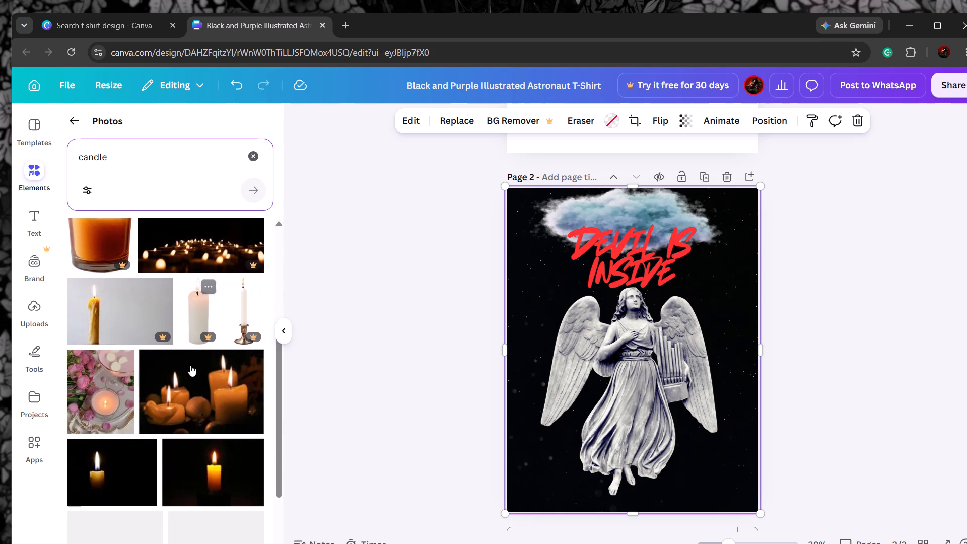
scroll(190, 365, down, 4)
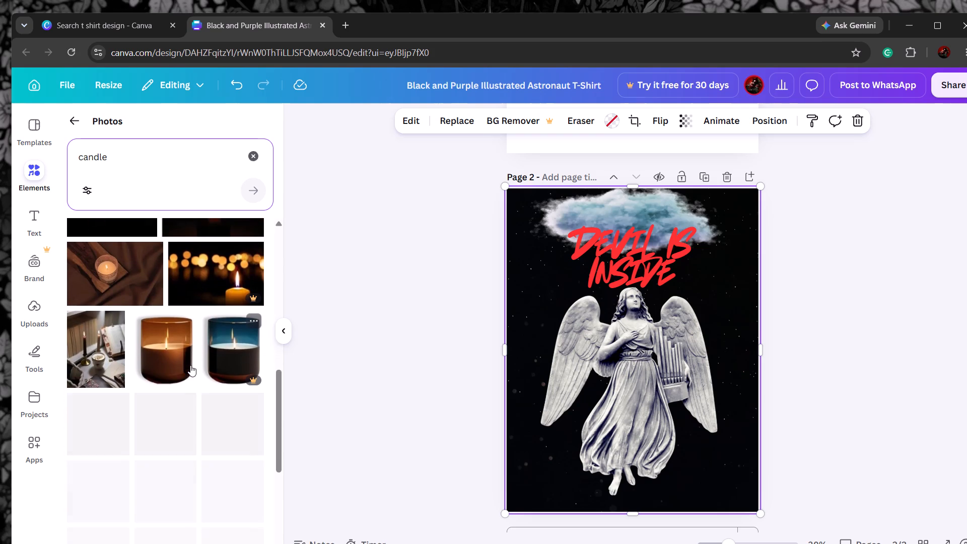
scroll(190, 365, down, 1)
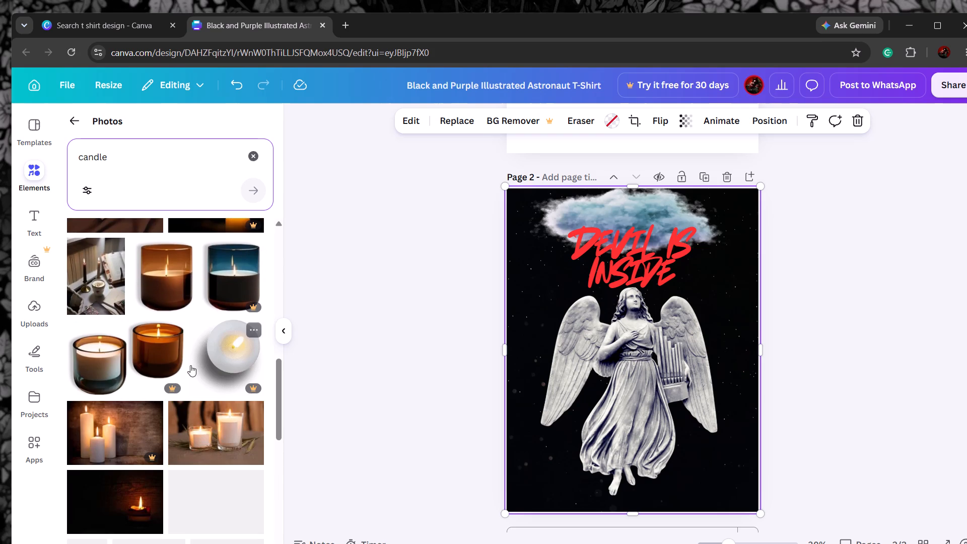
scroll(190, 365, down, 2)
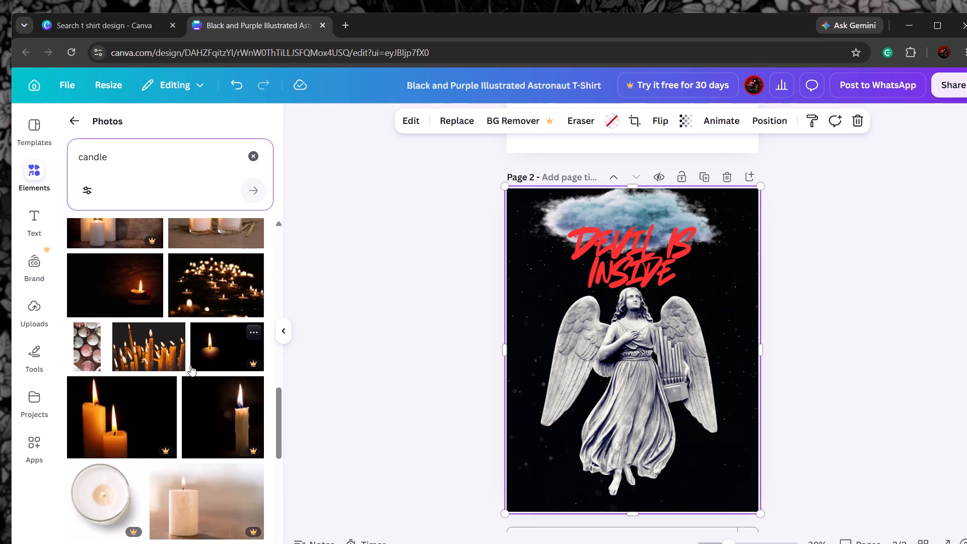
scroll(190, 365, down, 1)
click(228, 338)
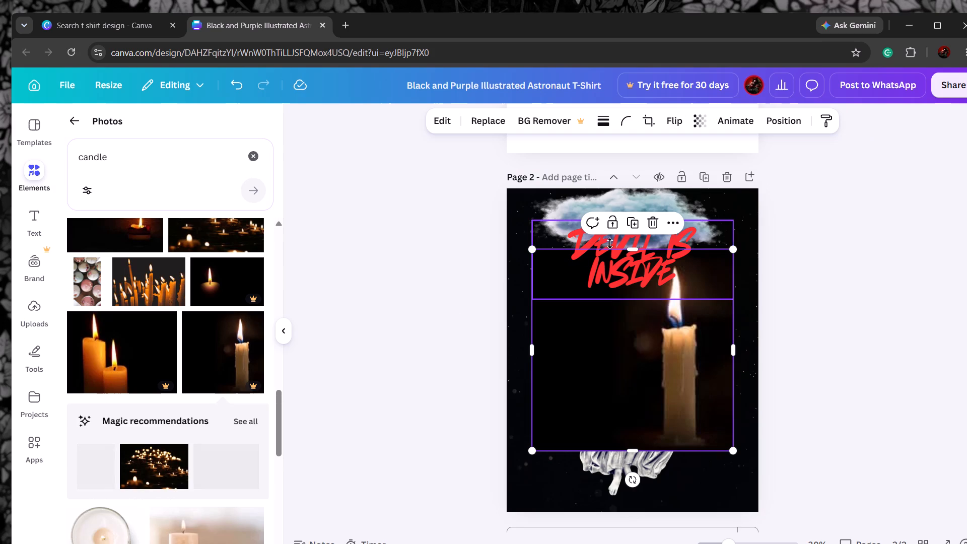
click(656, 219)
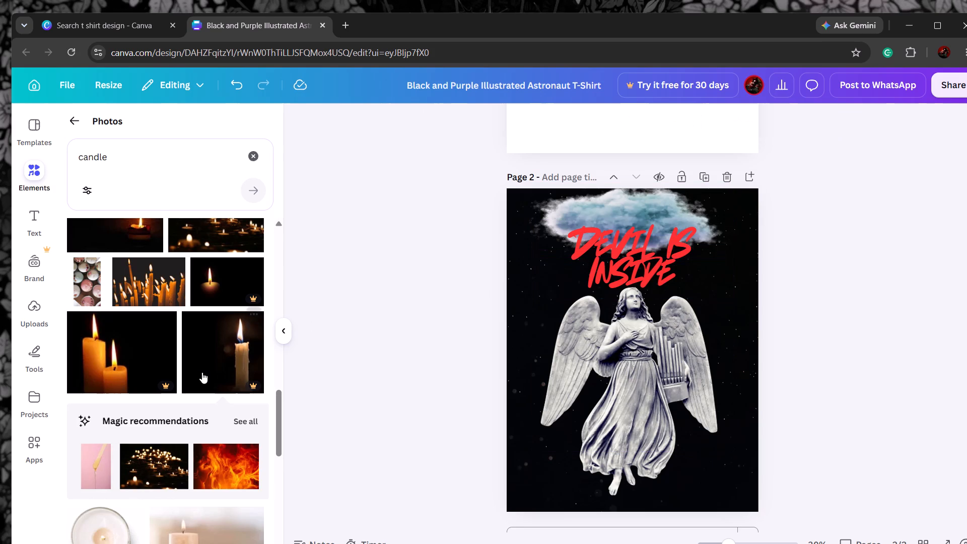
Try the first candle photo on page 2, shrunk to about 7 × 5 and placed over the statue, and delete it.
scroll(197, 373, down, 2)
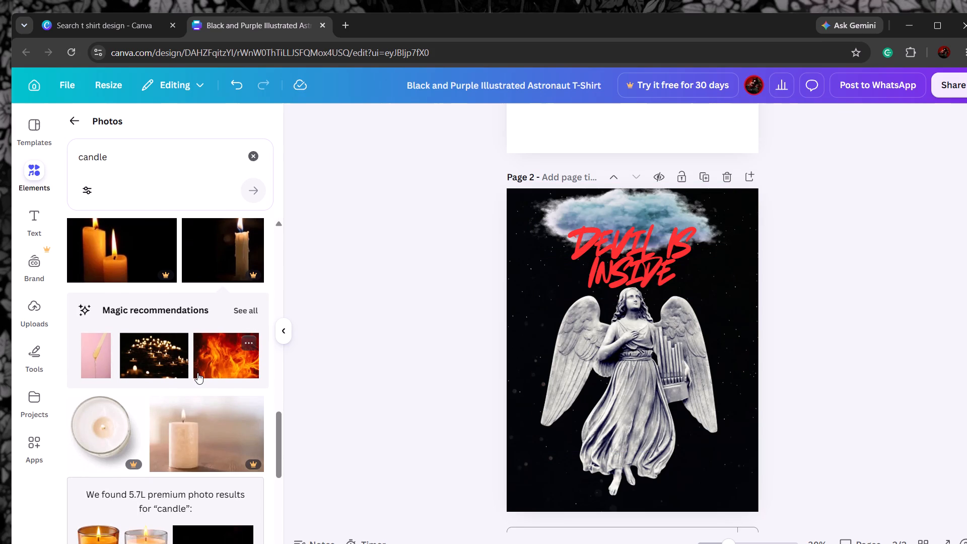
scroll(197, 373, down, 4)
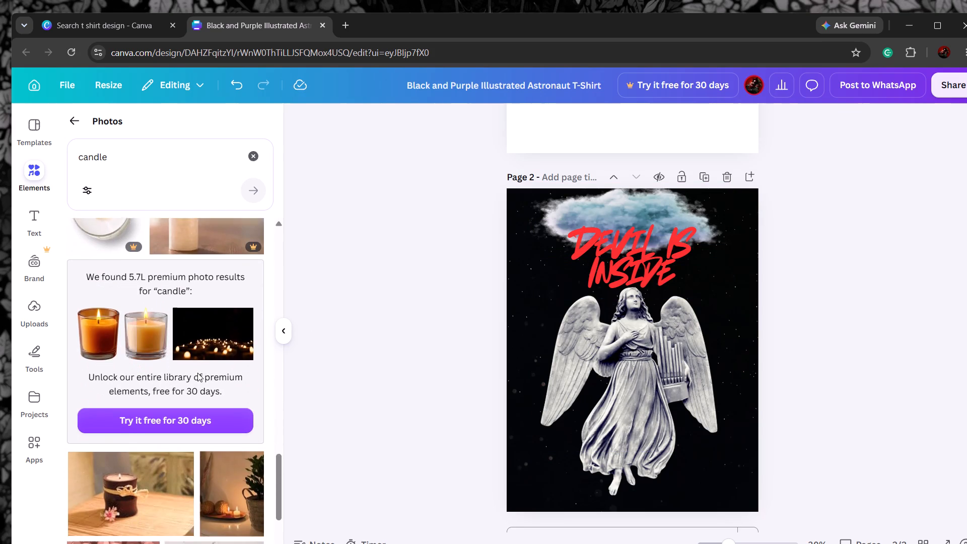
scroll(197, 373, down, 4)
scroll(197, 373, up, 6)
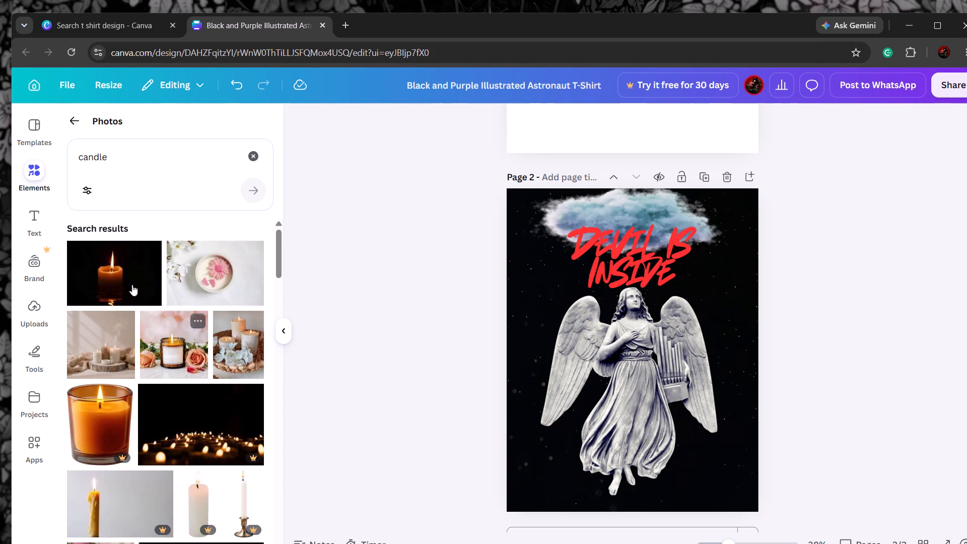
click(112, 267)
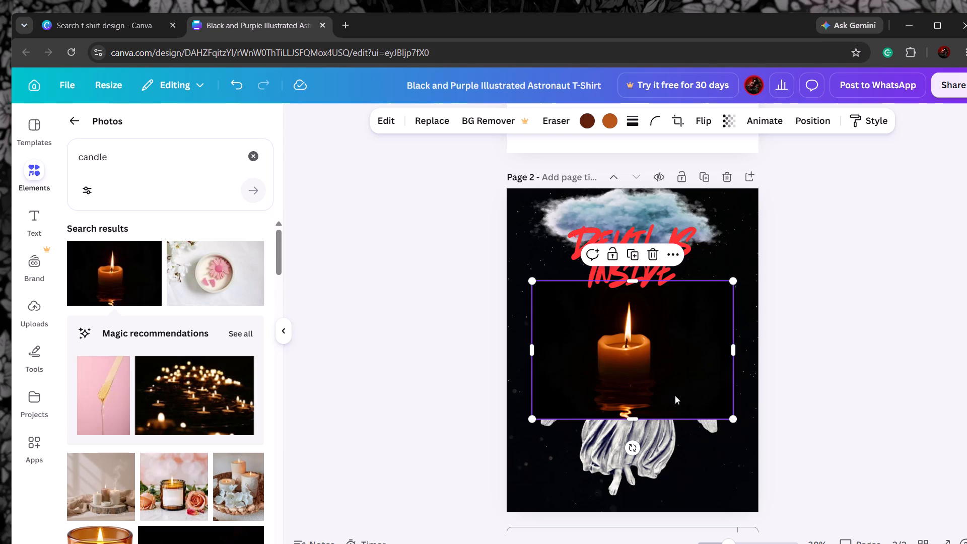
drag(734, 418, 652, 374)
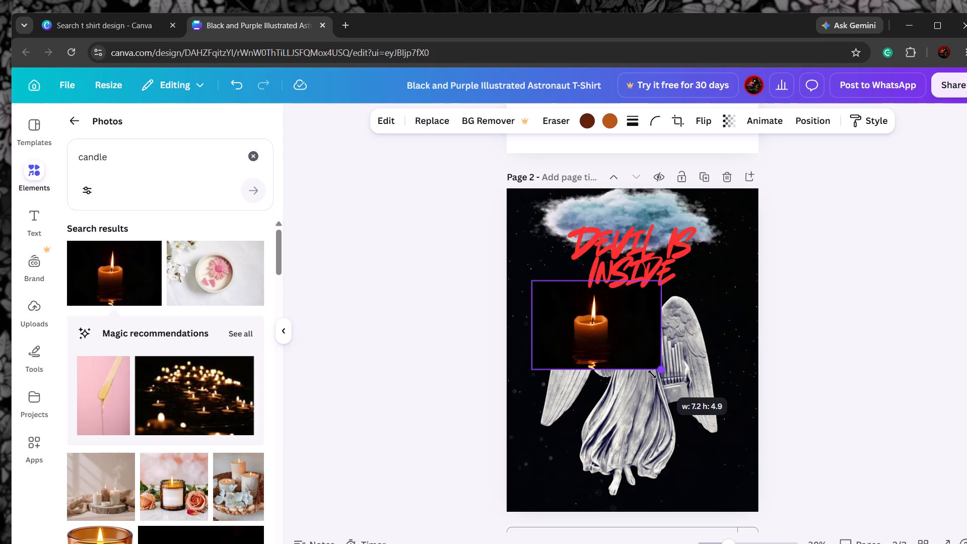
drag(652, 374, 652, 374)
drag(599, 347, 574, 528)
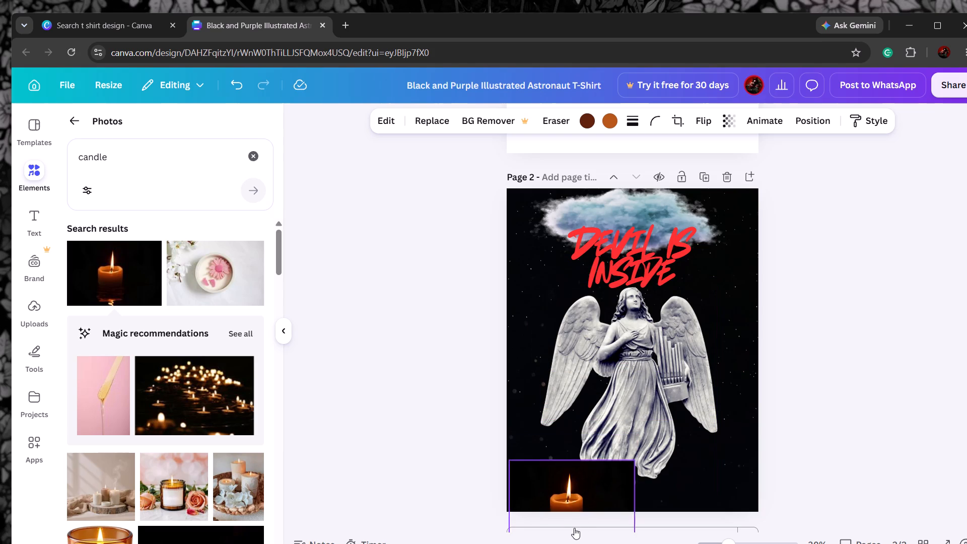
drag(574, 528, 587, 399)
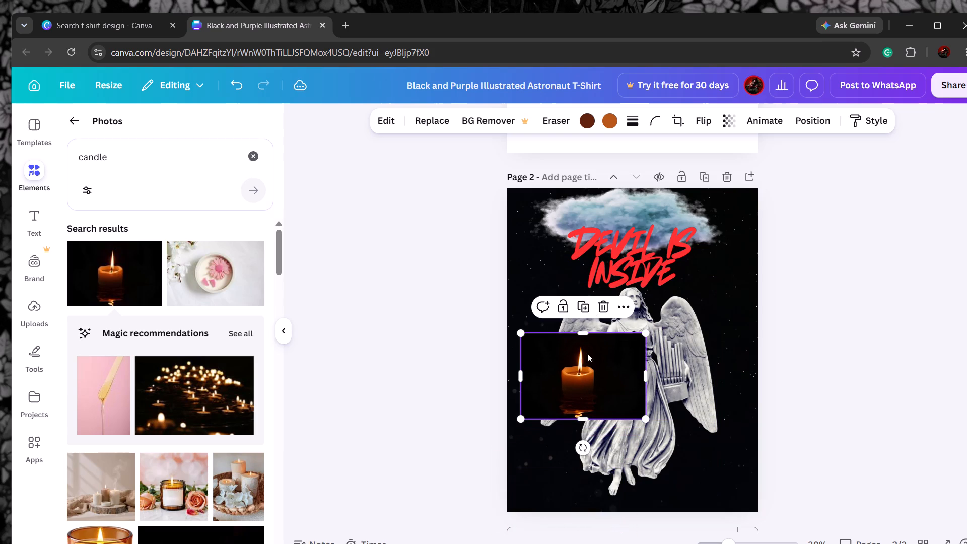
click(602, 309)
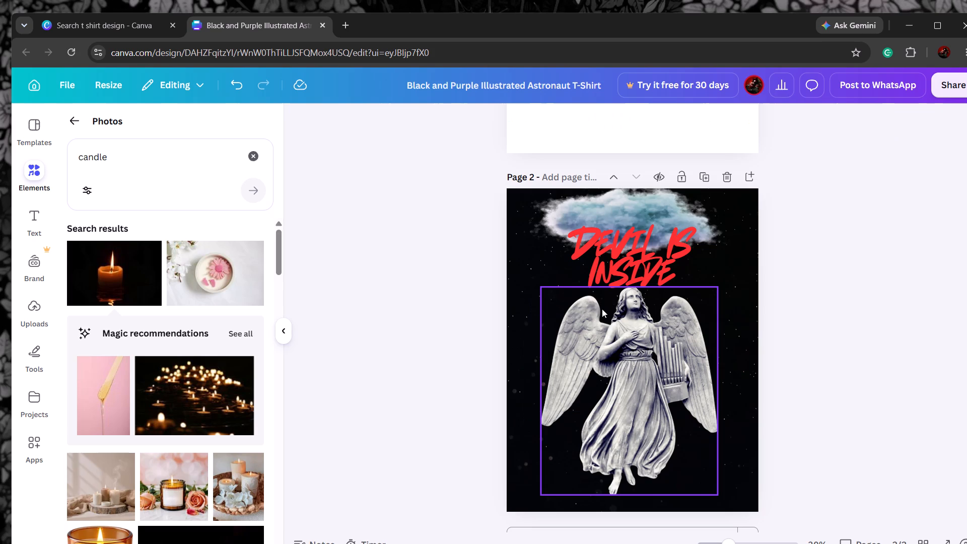
Search the photos for "black background" and set the square near-black photo with a faint curved glow as page 3's background.
click(534, 277)
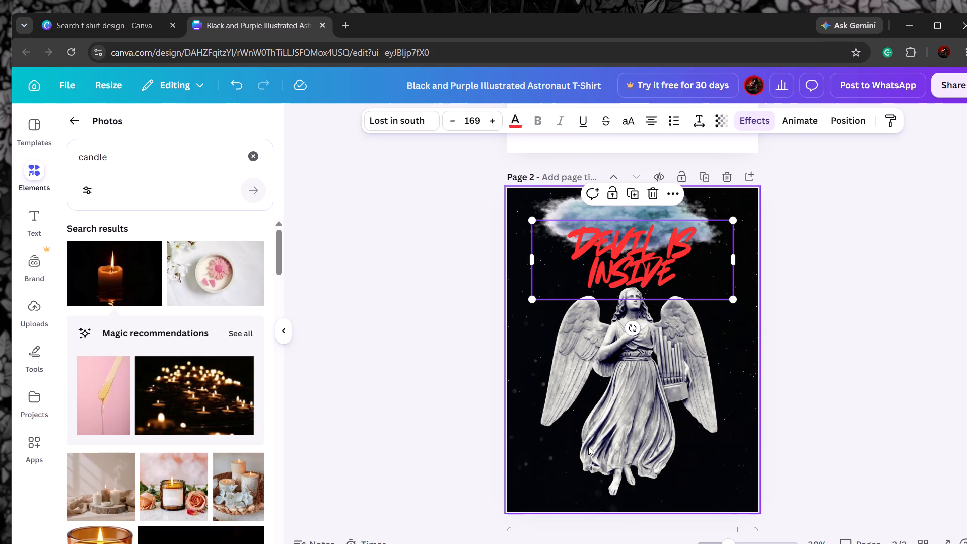
scroll(588, 447, down, 3)
click(607, 506)
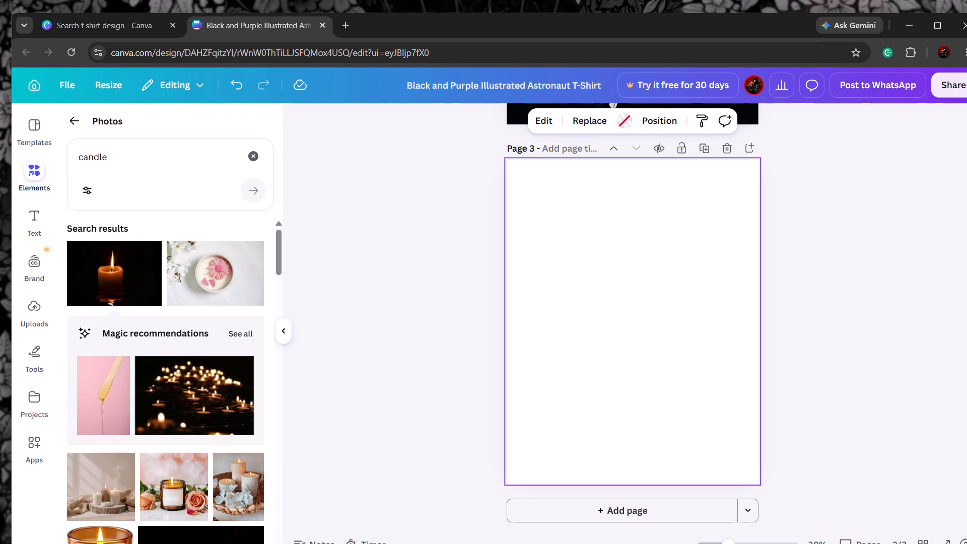
key(BackSpace)
click(255, 153)
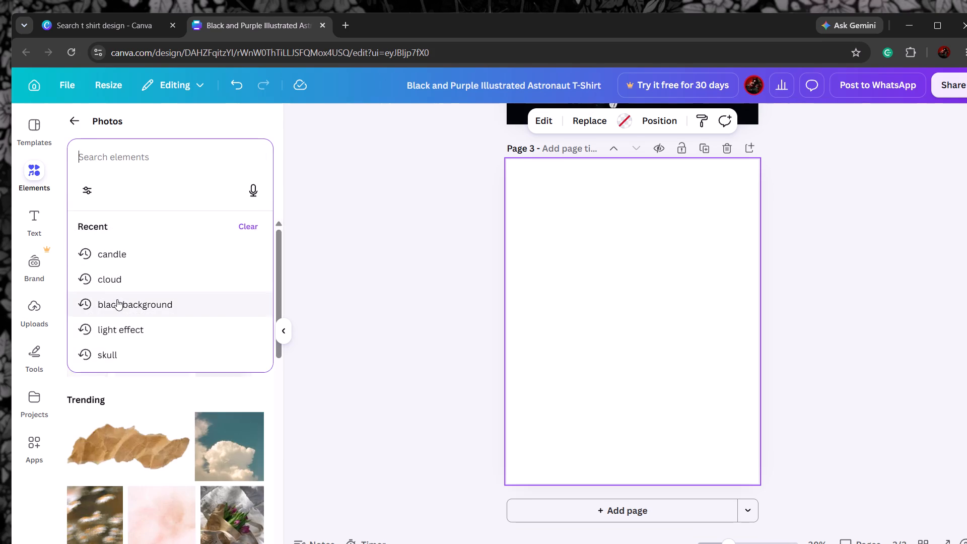
click(117, 299)
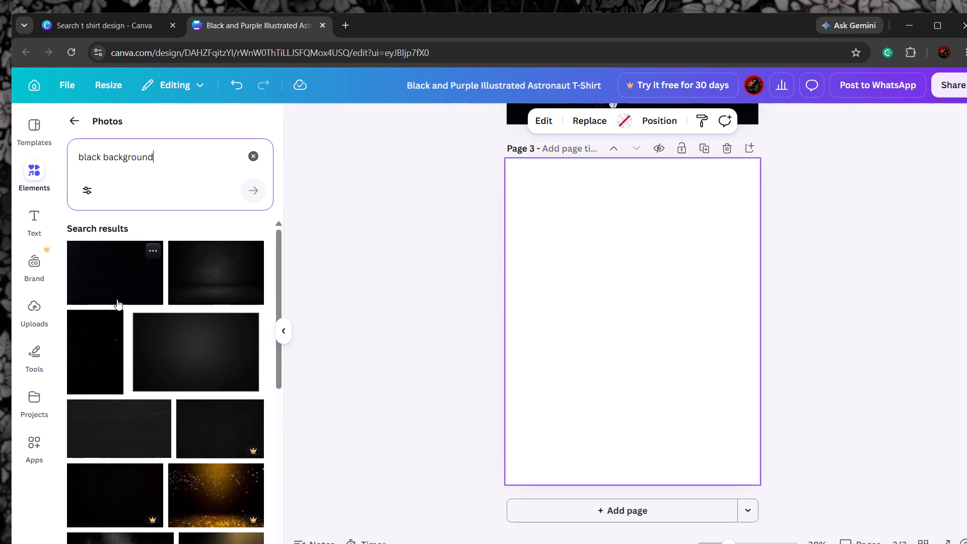
scroll(162, 363, down, 4)
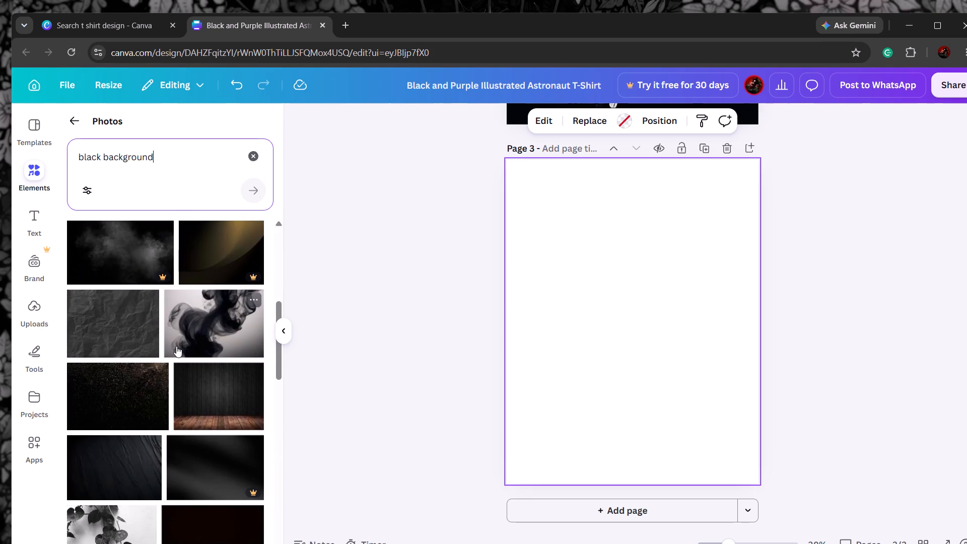
scroll(176, 346, down, 2)
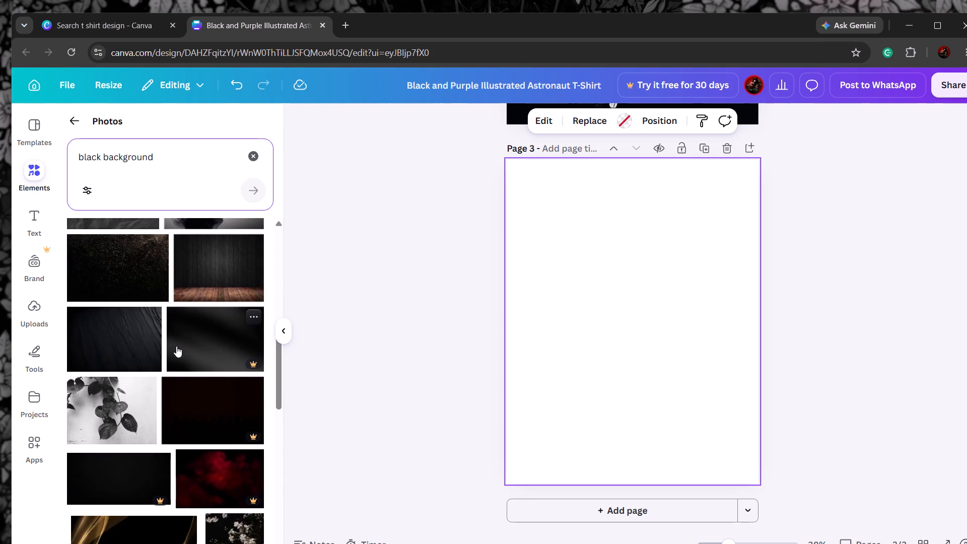
scroll(176, 346, down, 4)
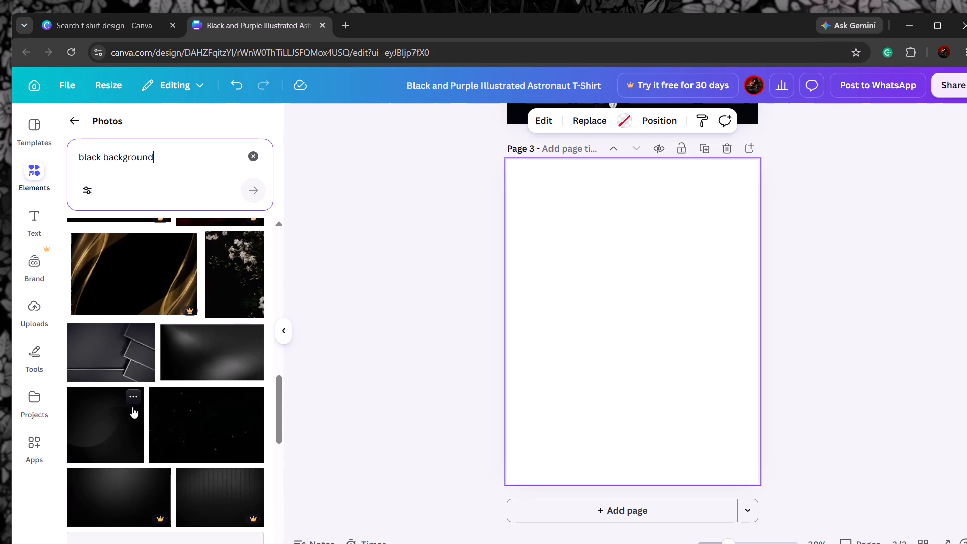
click(117, 422)
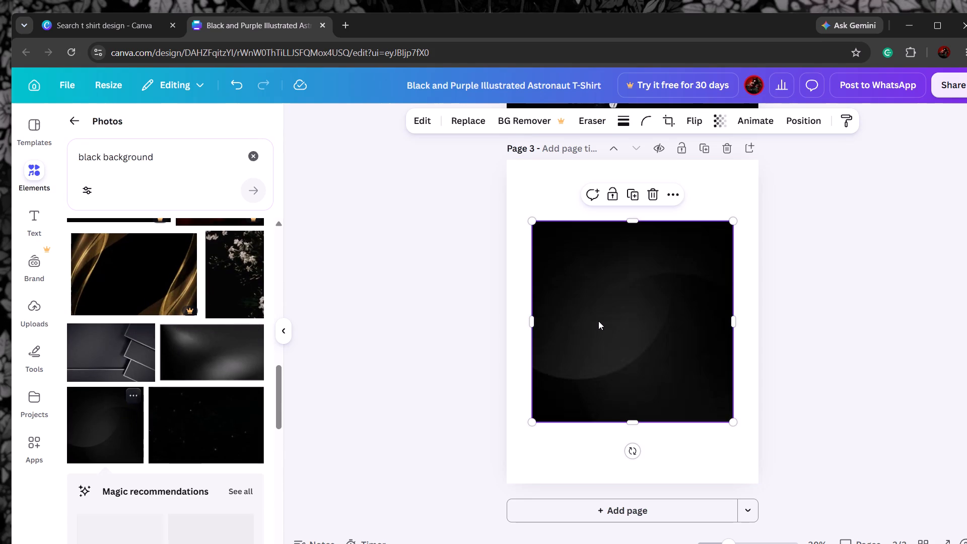
right_click(598, 321)
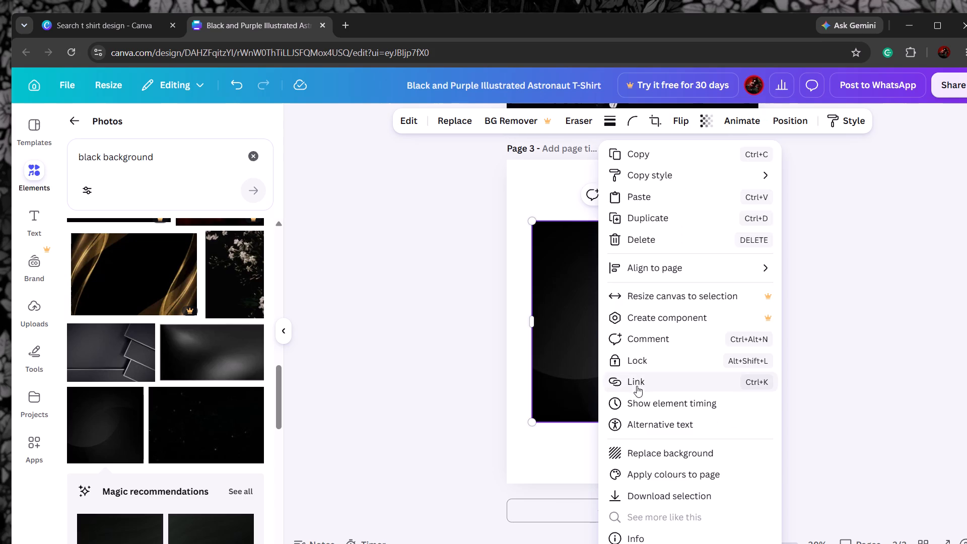
click(661, 452)
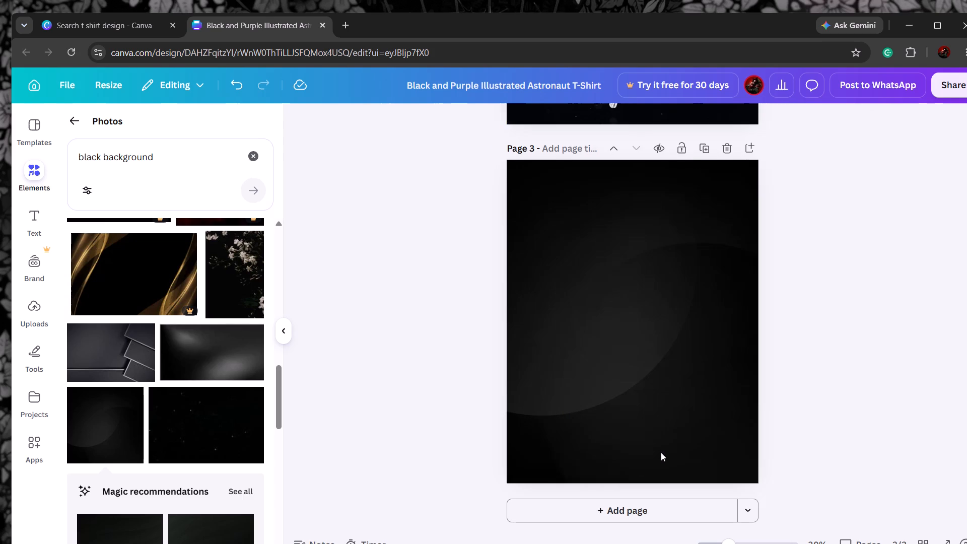
Search the photos for "hand of blood" and look through the results for a picture to use on page 3.
click(179, 165)
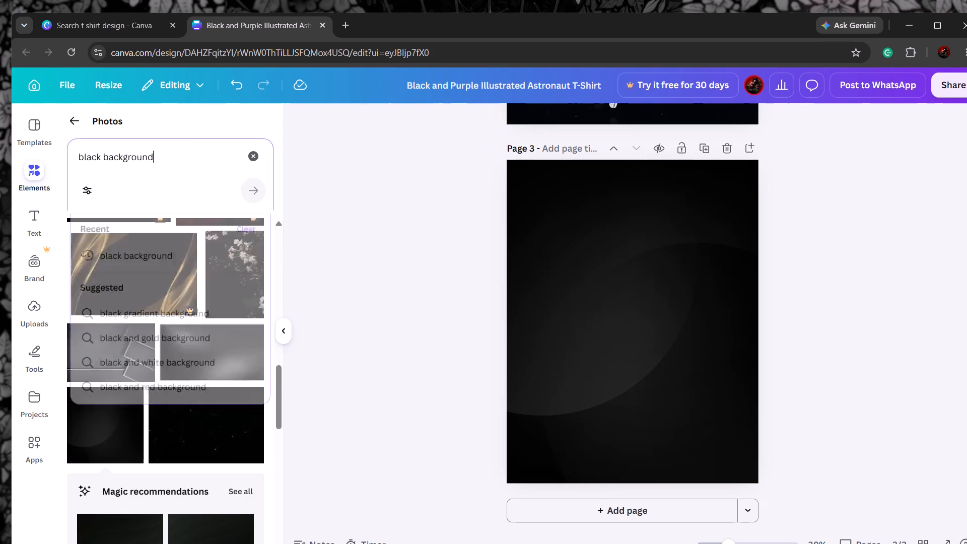
key(BackSpace)
key(BackSpace)
key(BackSpace)
key(BackSpace)
key(BackSpace)
key(BackSpace)
key(BackSpace)
key(BackSpace)
key(BackSpace)
key(BackSpace)
key(BackSpace)
key(BackSpace)
key(BackSpace)
key(BackSpace)
key(BackSpace)
key(BackSpace)
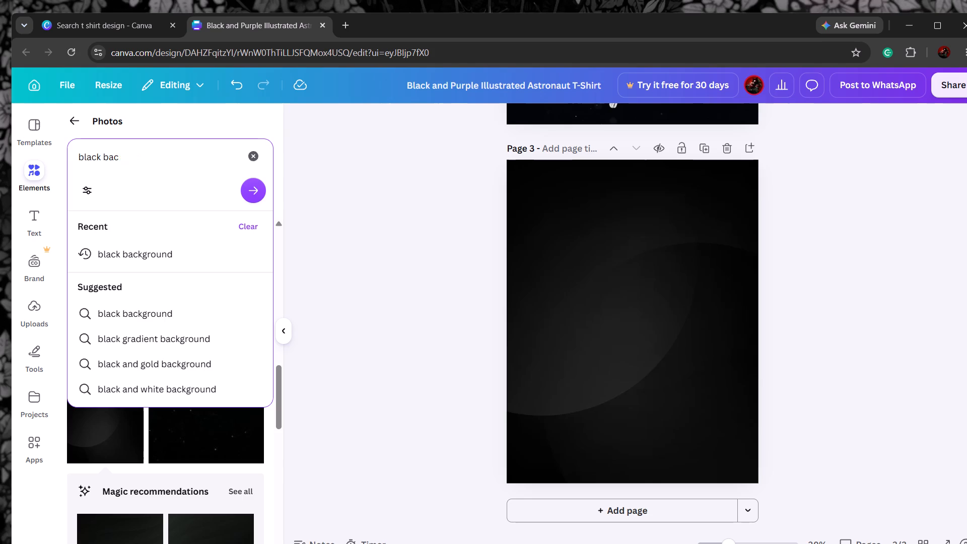
key(BackSpace)
key(BackSpace)
key(BackSpace)
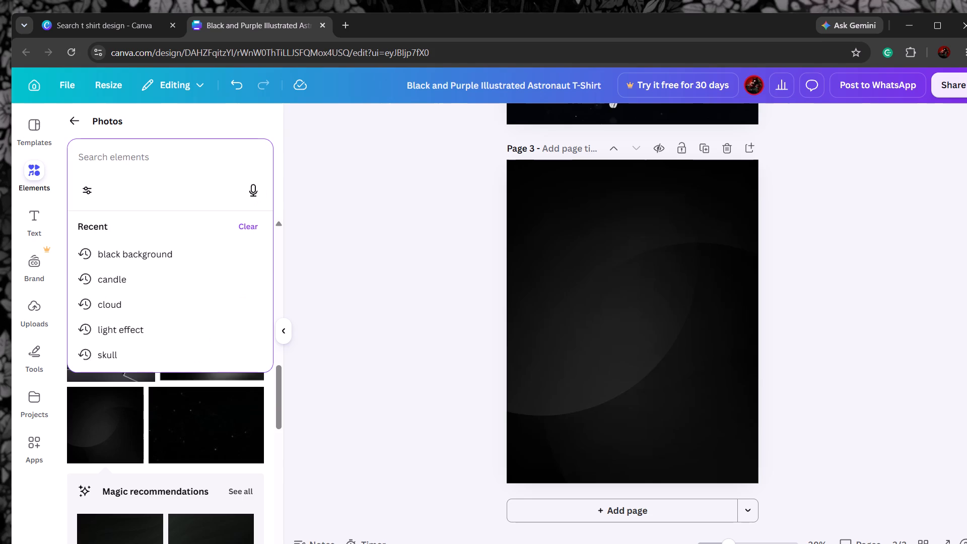
text(hand)
key(space)
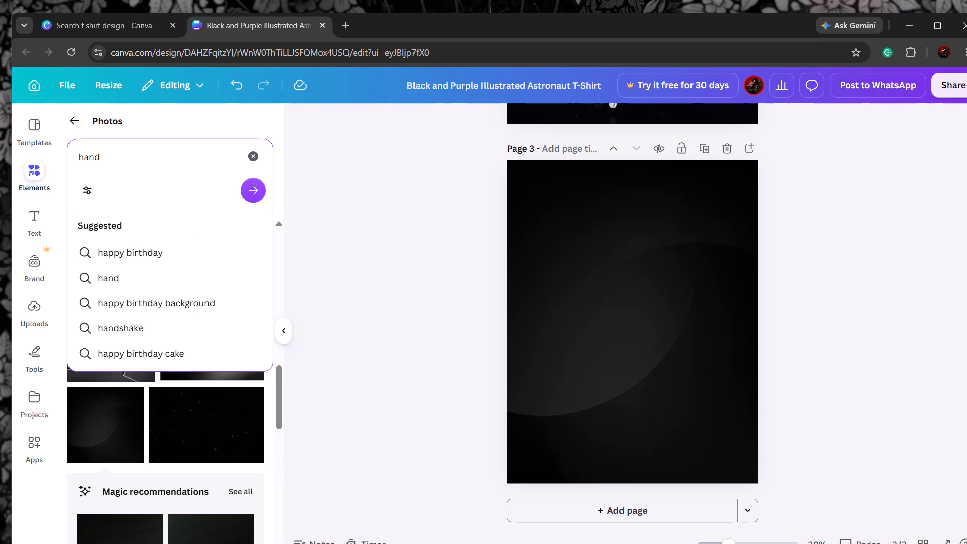
text(of b)
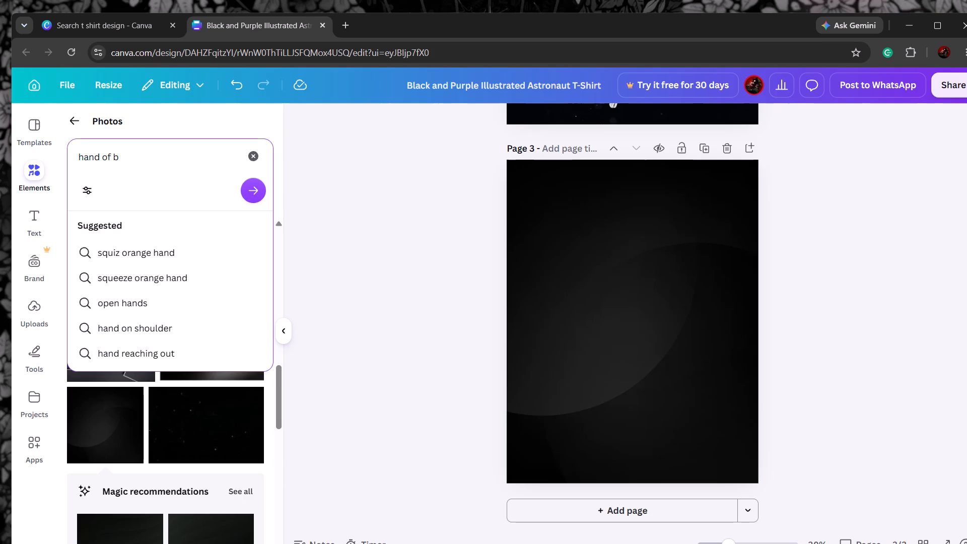
text(lood)
key(Return)
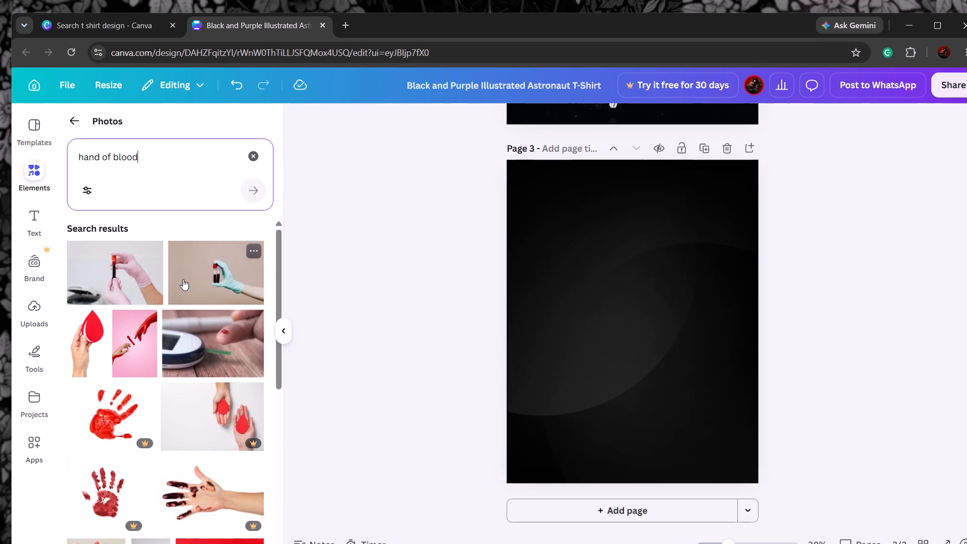
scroll(199, 326, down, 7)
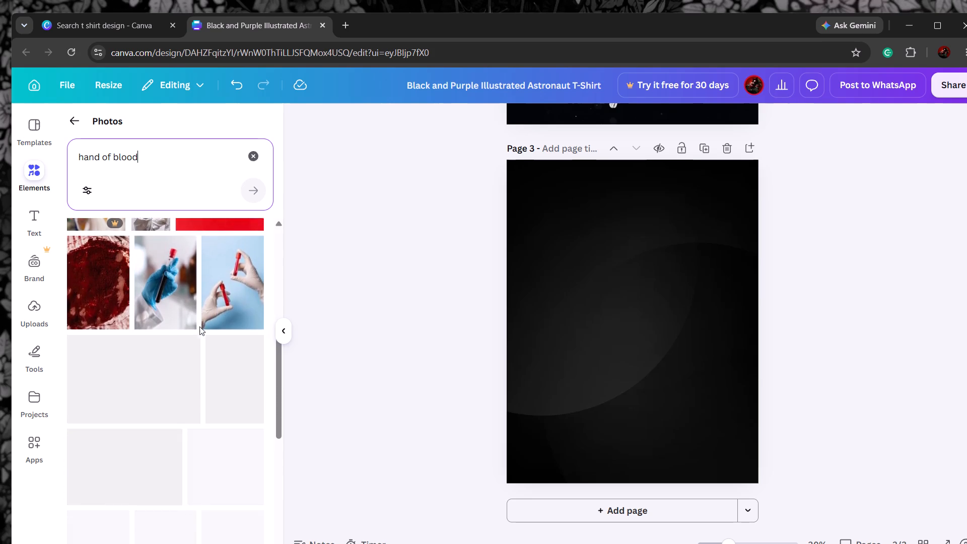
scroll(199, 326, up, 2)
scroll(199, 326, down, 4)
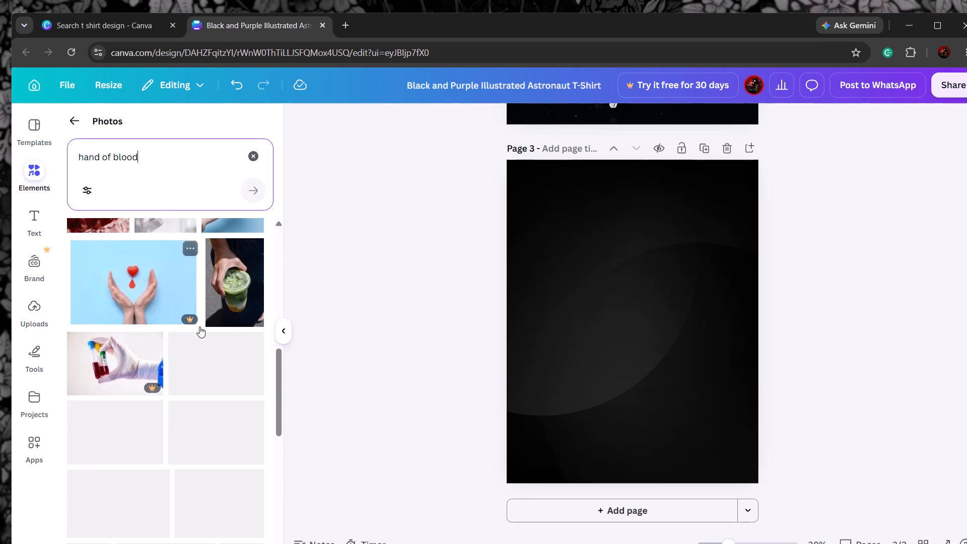
scroll(199, 326, down, 6)
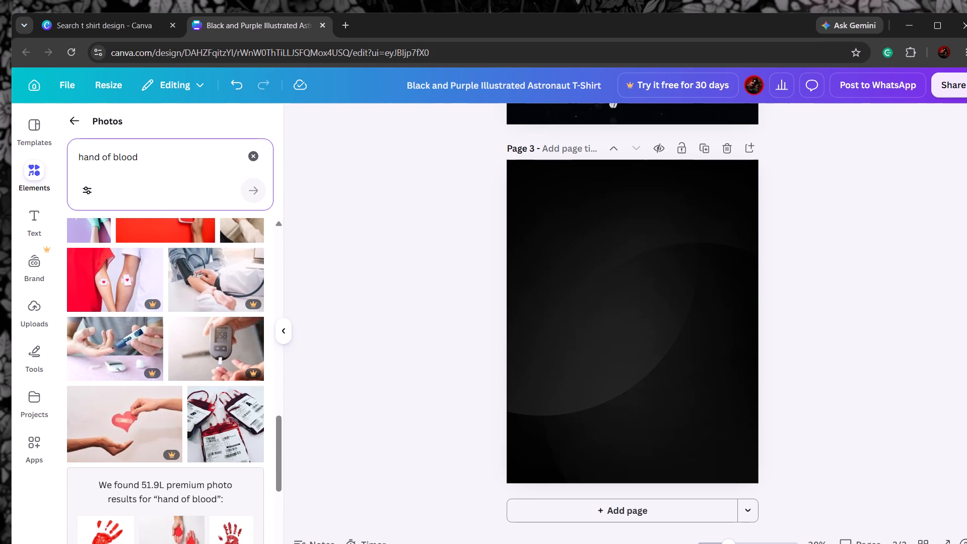
Search the photos for "horror".
key(BackSpace)
key(BackSpace)
key(BackSpace)
key(BackSpace)
key(BackSpace)
key(BackSpace)
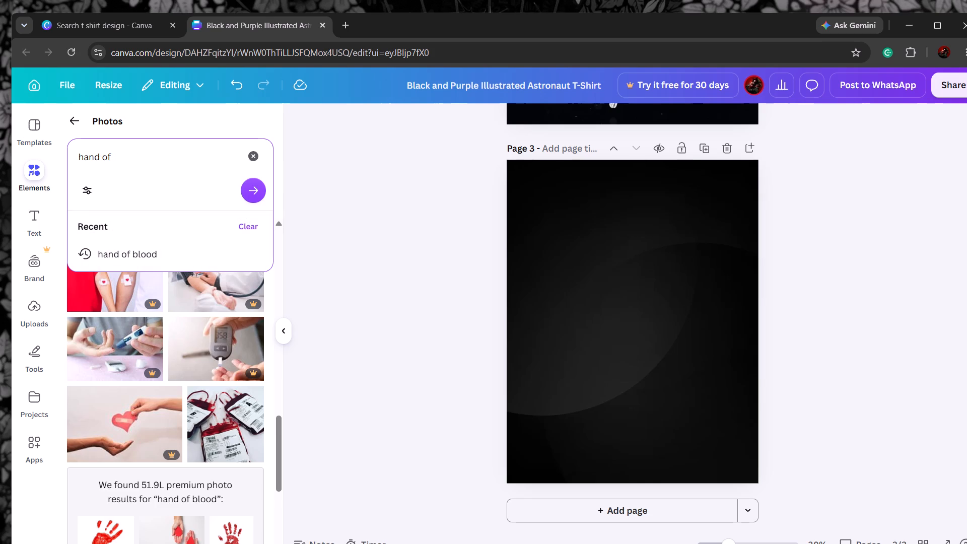
key(BackSpace)
key(BackSpace)
key(BackSpace)
key(BackSpace)
key(BackSpace)
key(BackSpace)
key(BackSpace)
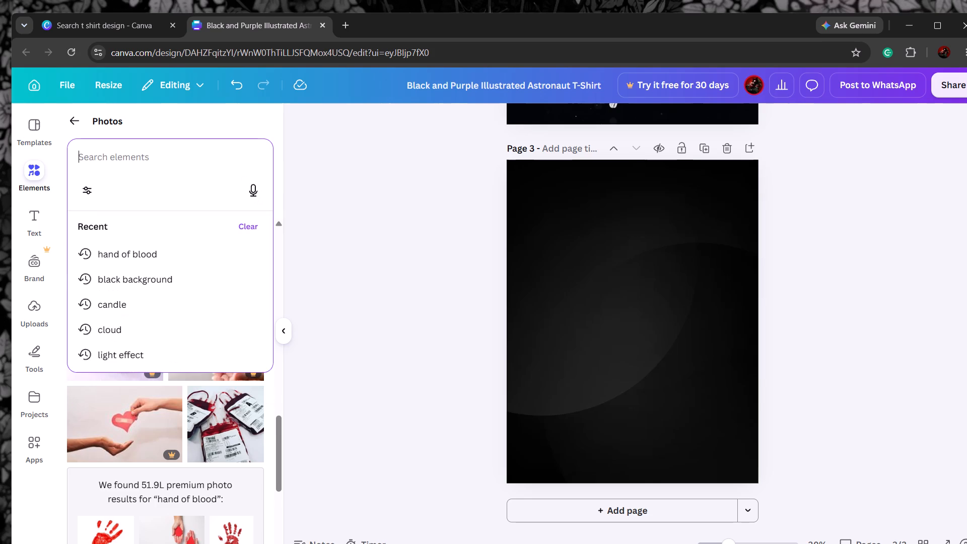
text(ho)
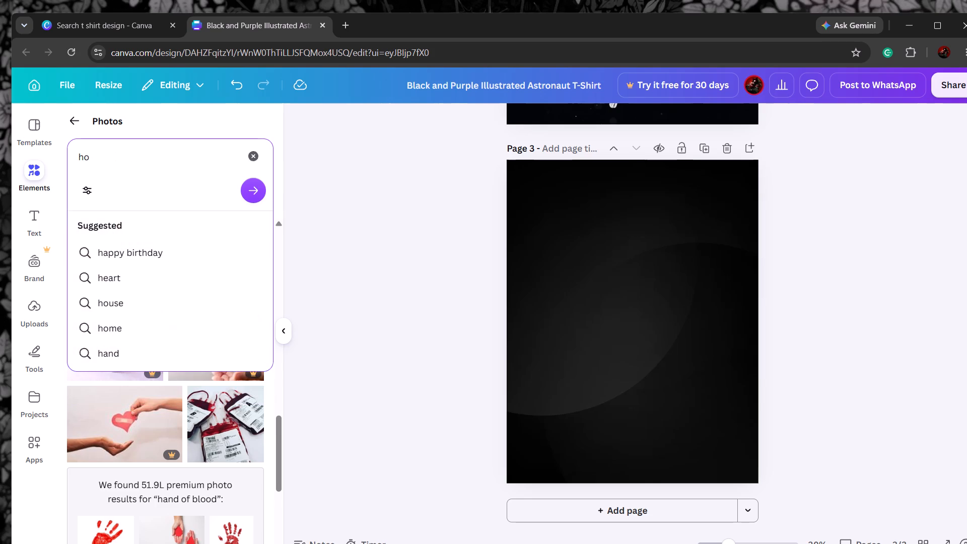
text(rror)
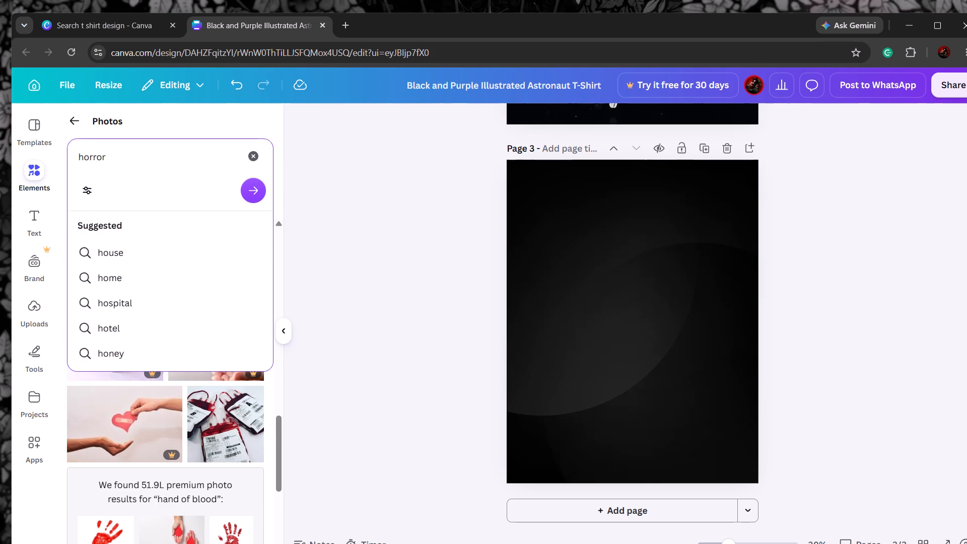
key(Return)
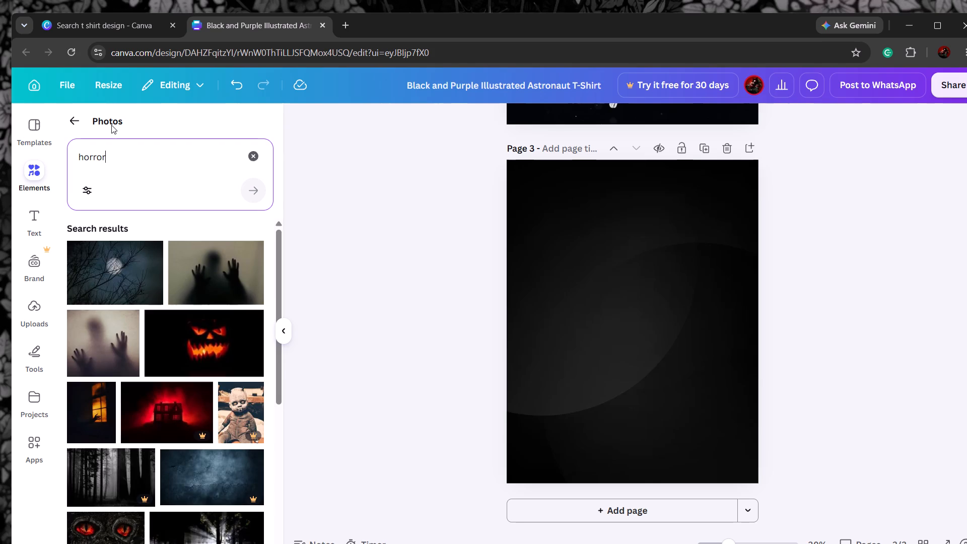
Look through the horror photos for a picture that suits the dark page 3 design.
scroll(155, 334, down, 3)
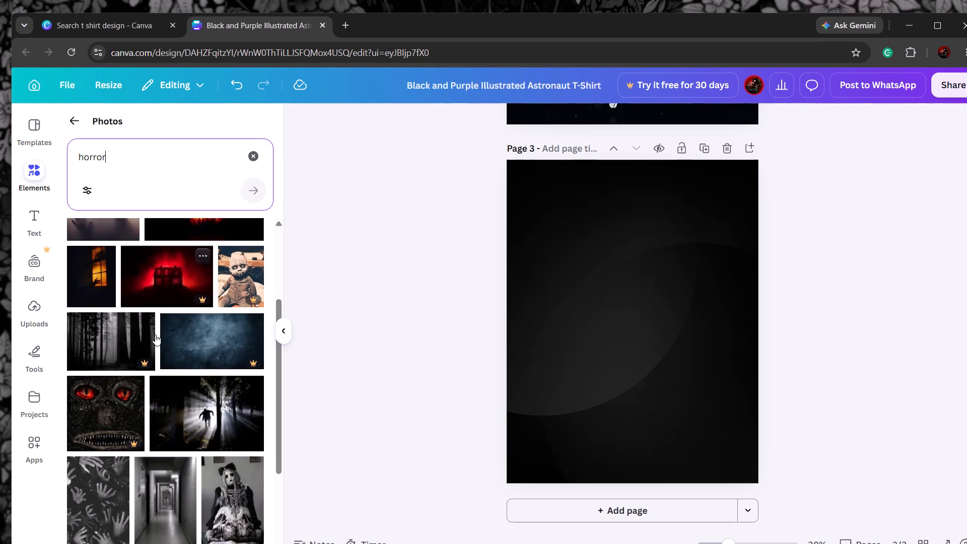
scroll(155, 334, down, 2)
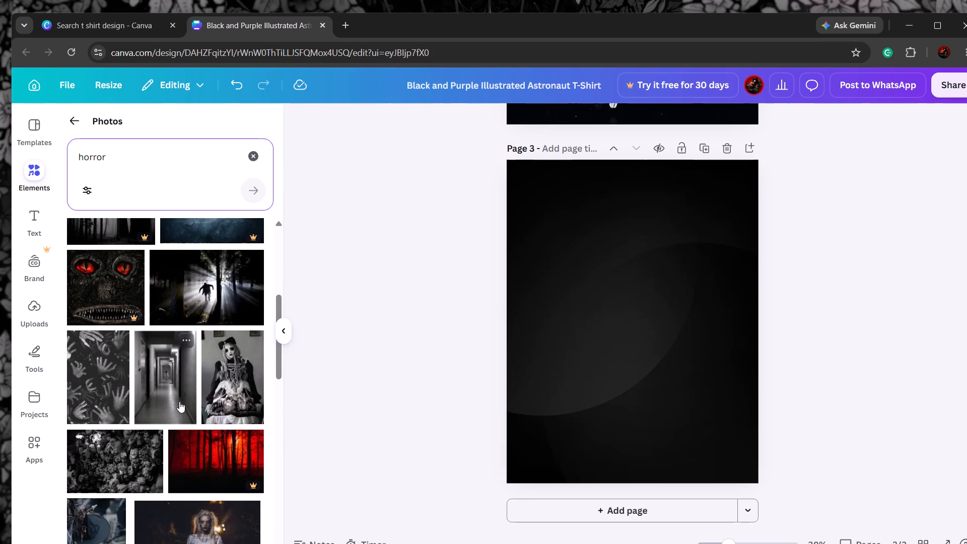
scroll(179, 401, down, 4)
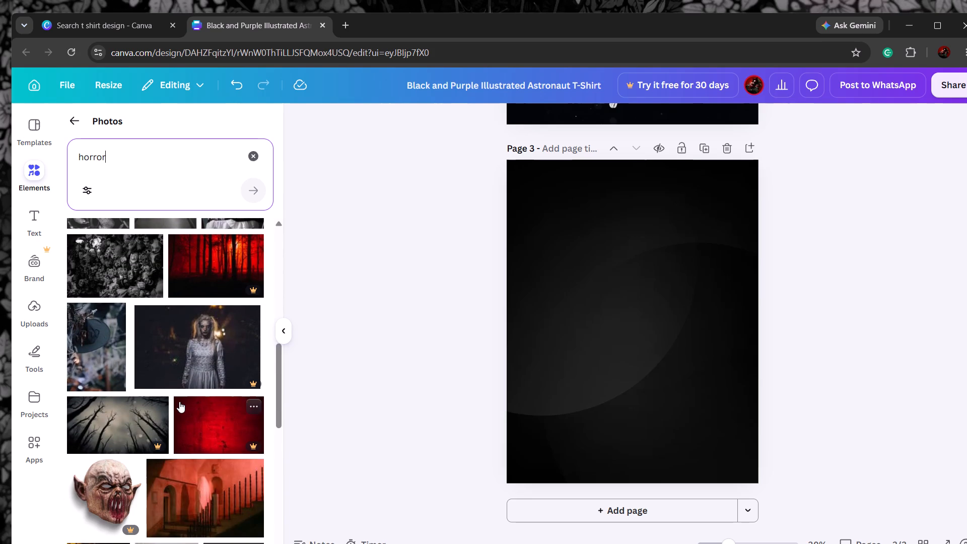
scroll(179, 401, down, 4)
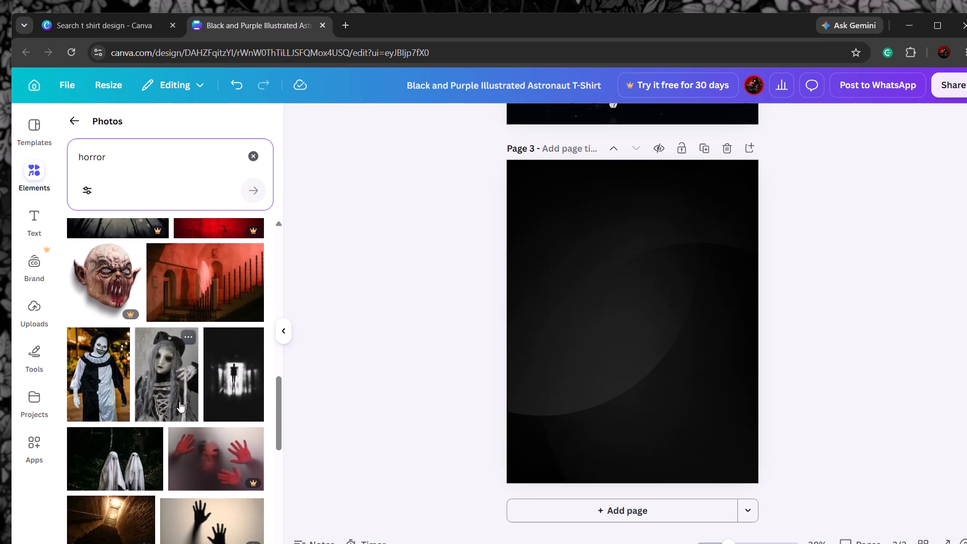
scroll(174, 373, down, 8)
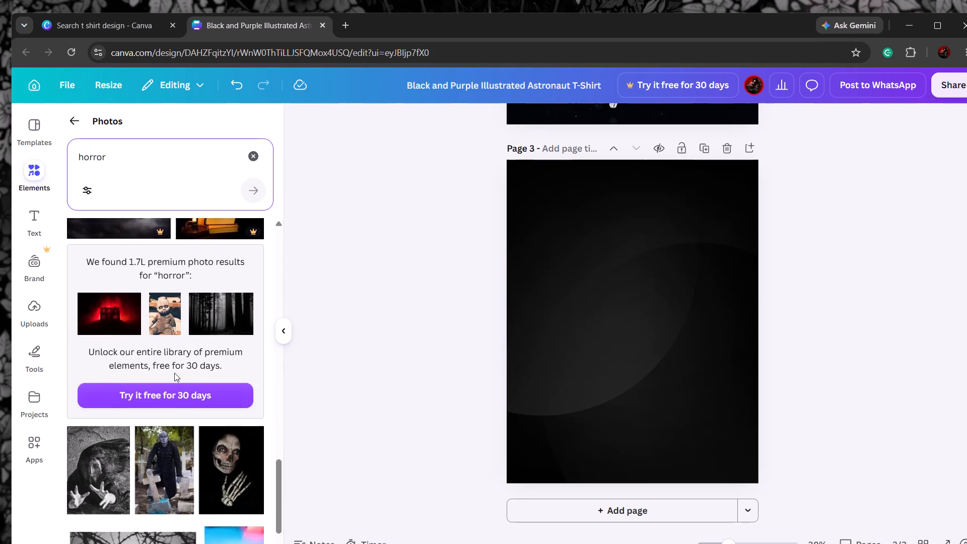
scroll(174, 373, down, 4)
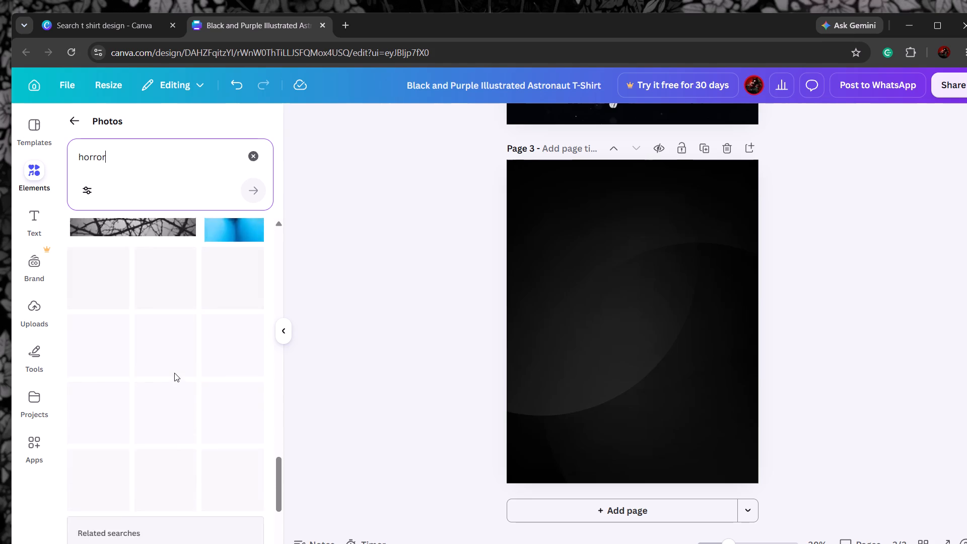
scroll(174, 373, up, 5)
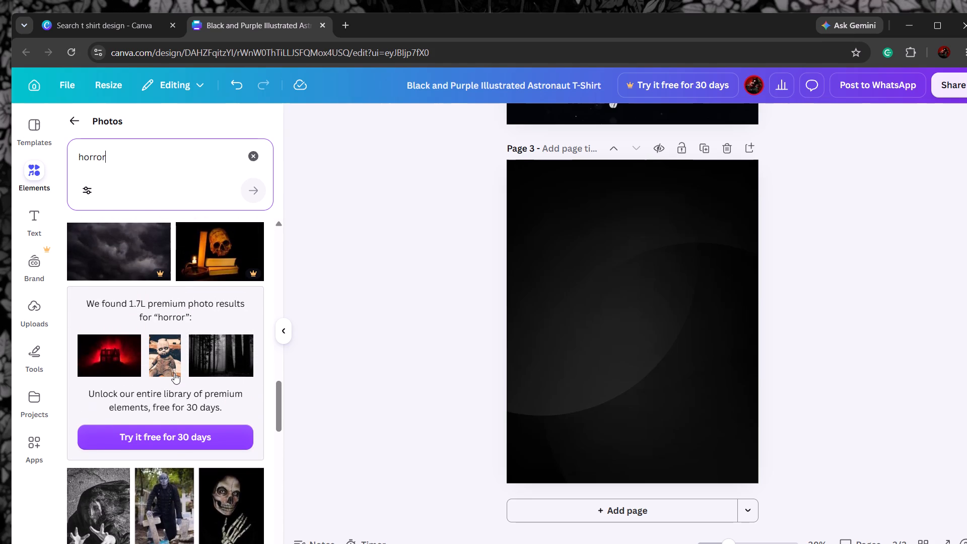
scroll(174, 373, up, 6)
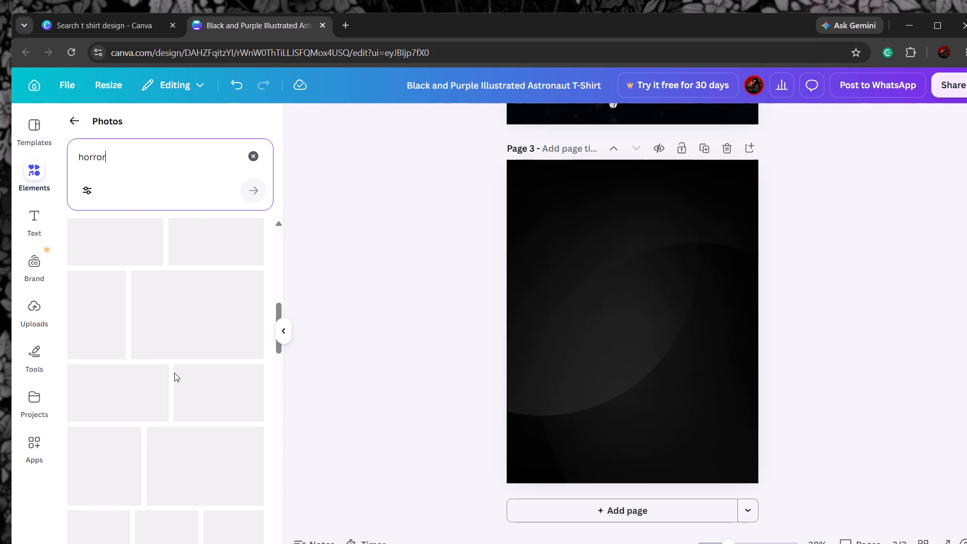
scroll(174, 373, up, 2)
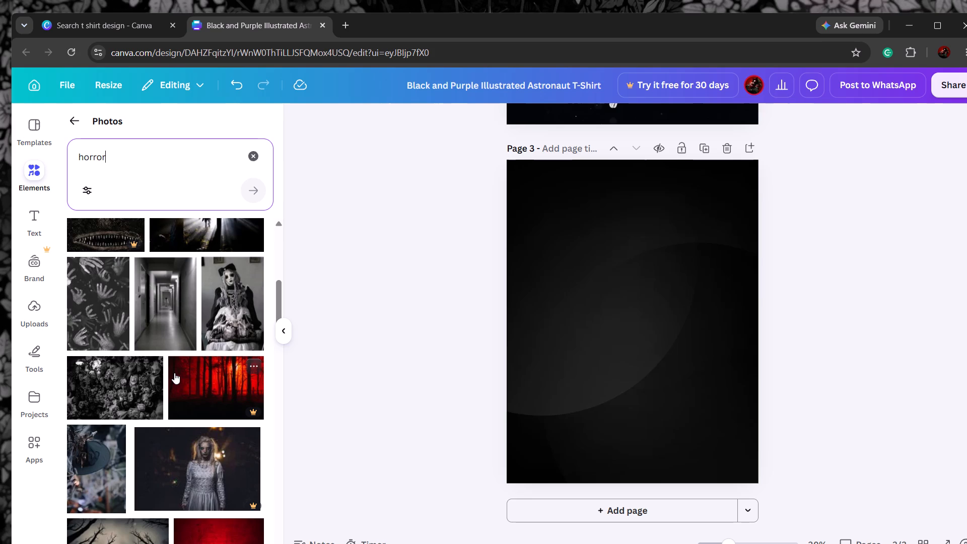
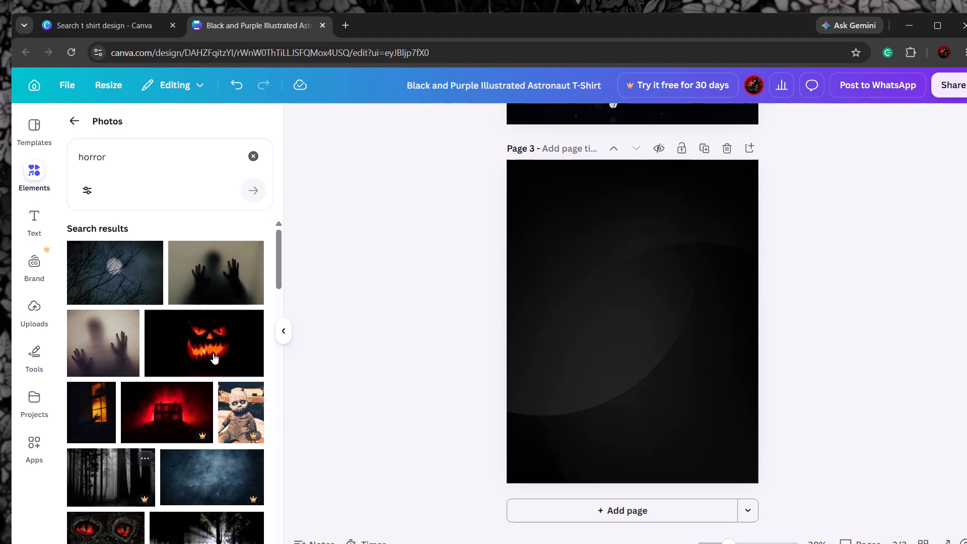
Replace the horror search and search the photos for "anime".
click(152, 154)
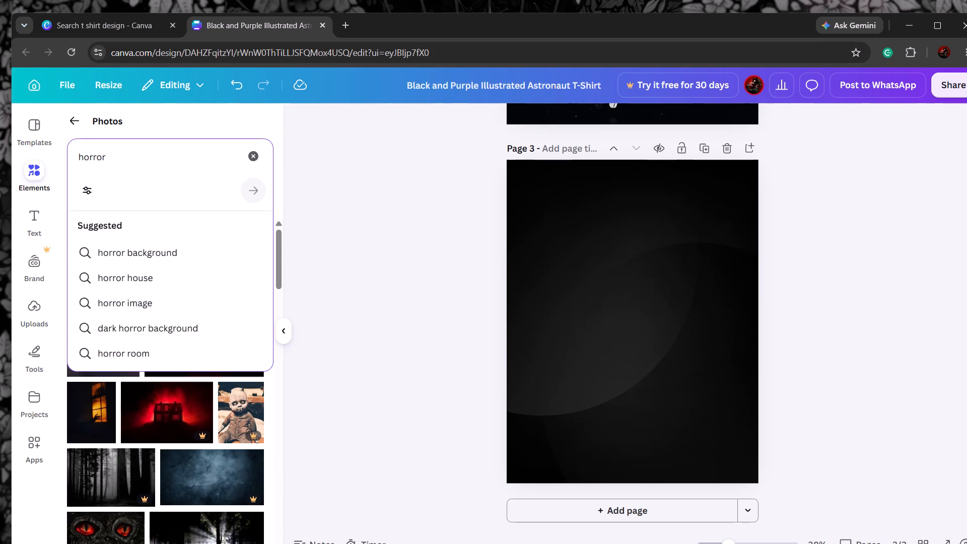
key(BackSpace)
key(BackSpace)
key(BackSpace)
key(BackSpace)
key(BackSpace)
key(BackSpace)
key(BackSpace)
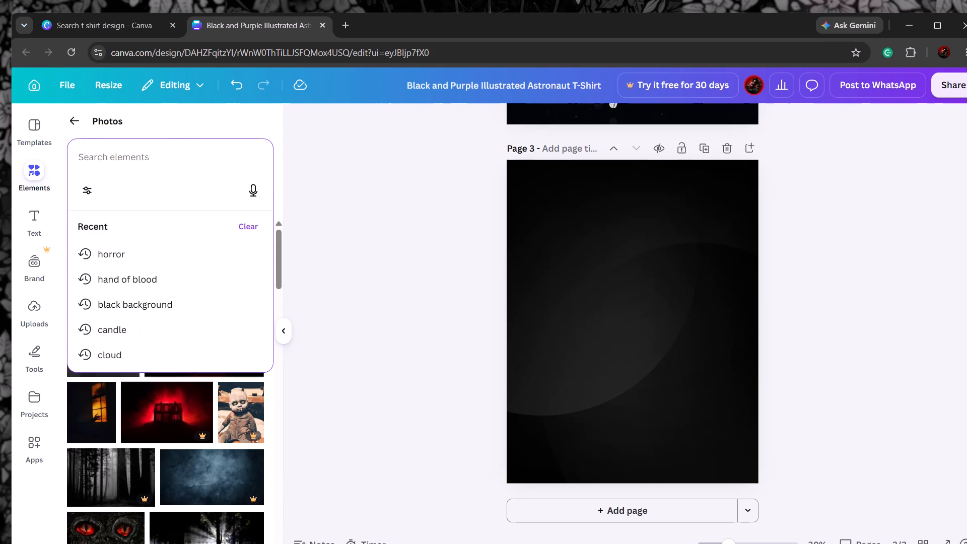
text(anime)
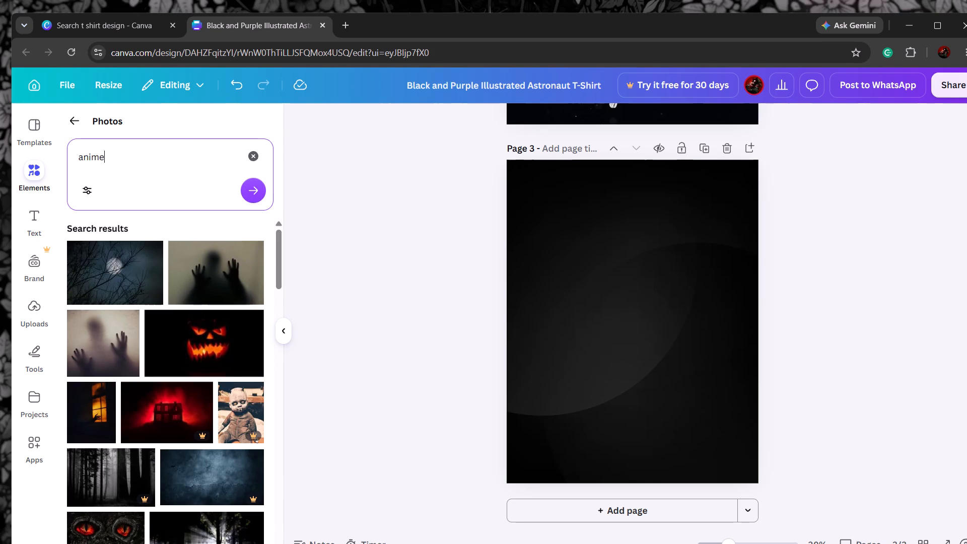
key(Return)
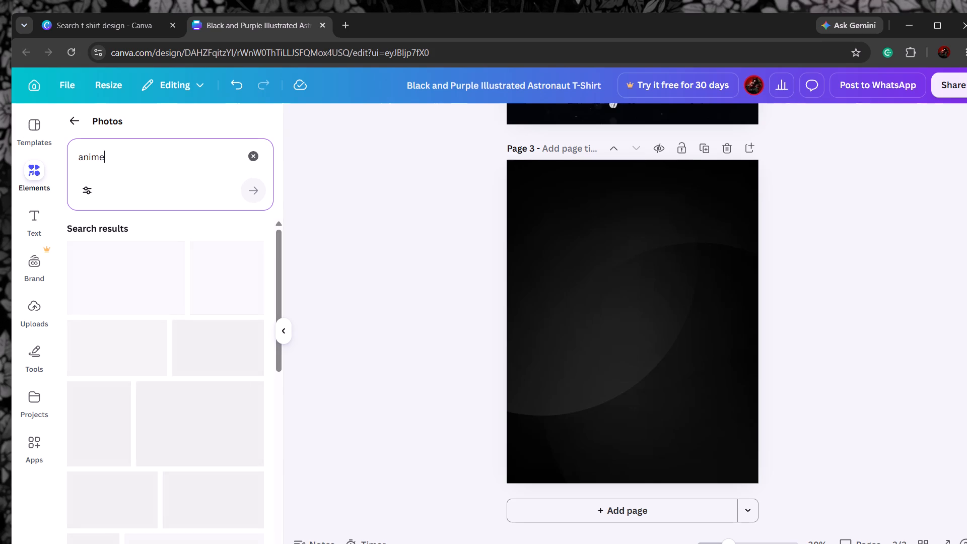
Replace the anime search and search the photos for "status".
key(BackSpace)
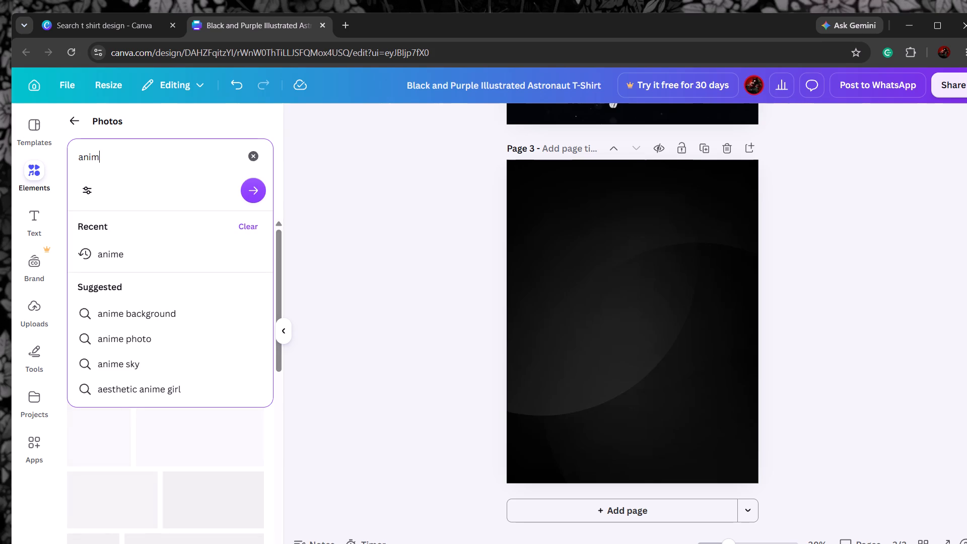
key(BackSpace)
key(BackSpace)
key(BackSpace)
key(BackSpace)
key(BackSpace)
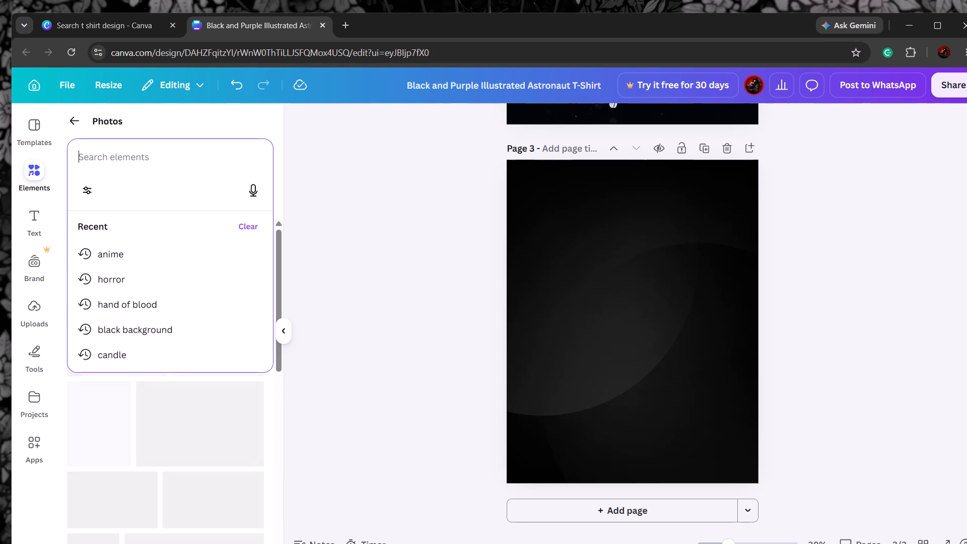
key(s)
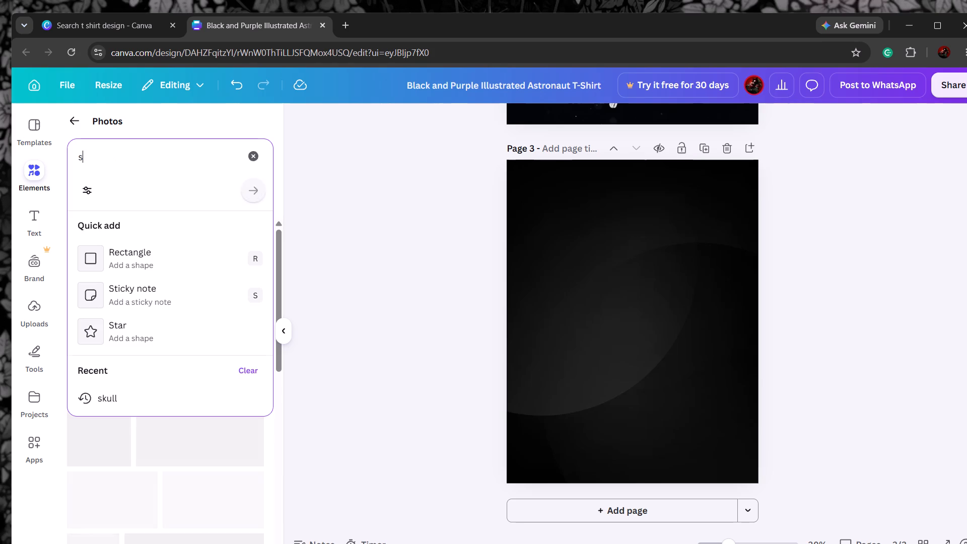
key(t)
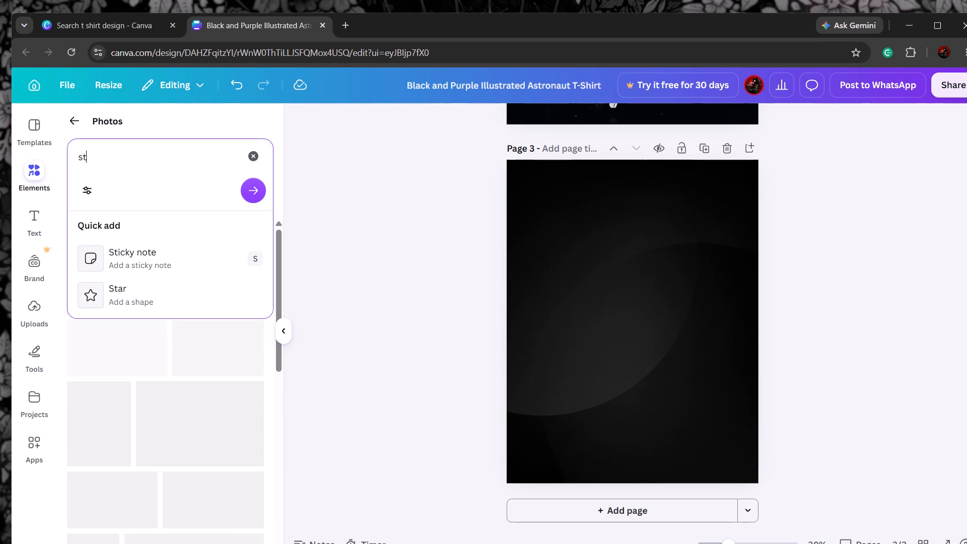
key(a)
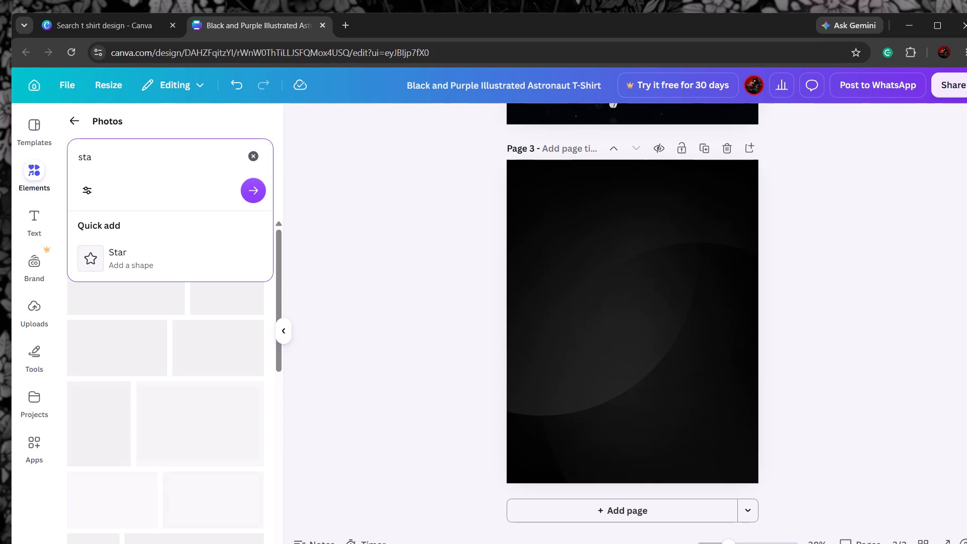
key(u)
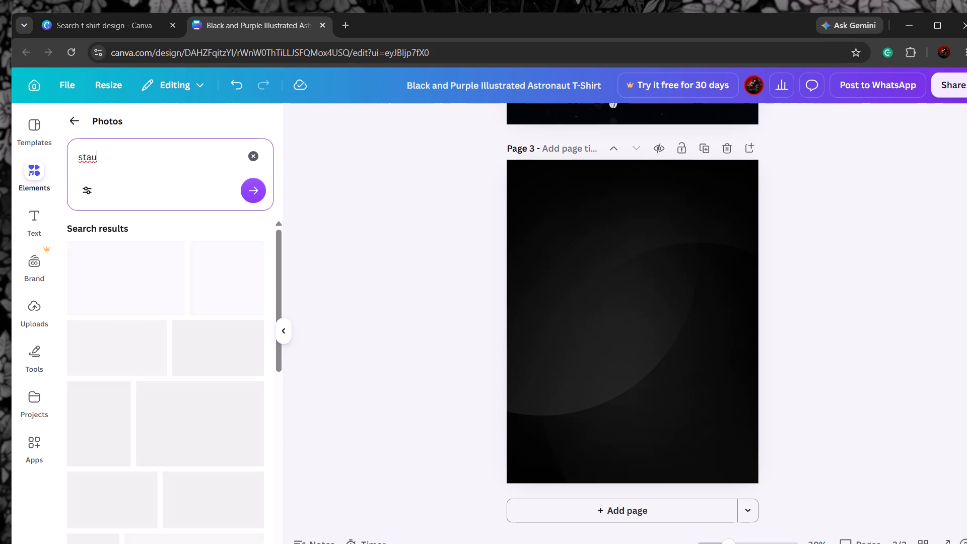
key(BackSpace)
key(BackSpace)
key(BackSpace)
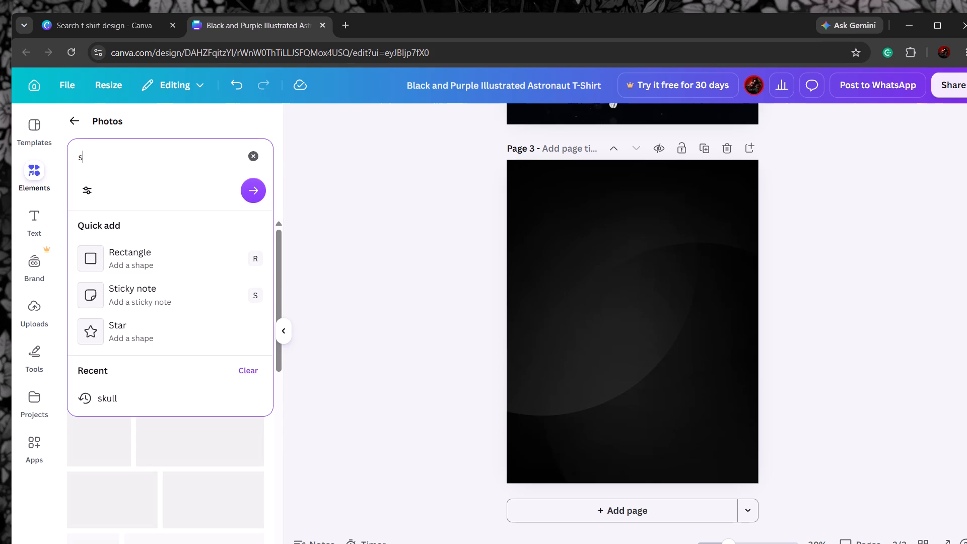
text(ta)
text(tus)
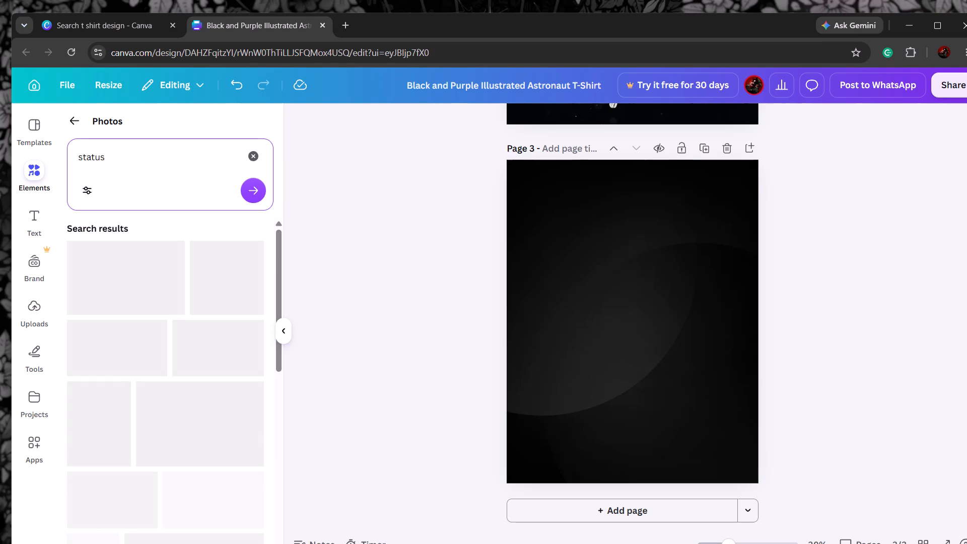
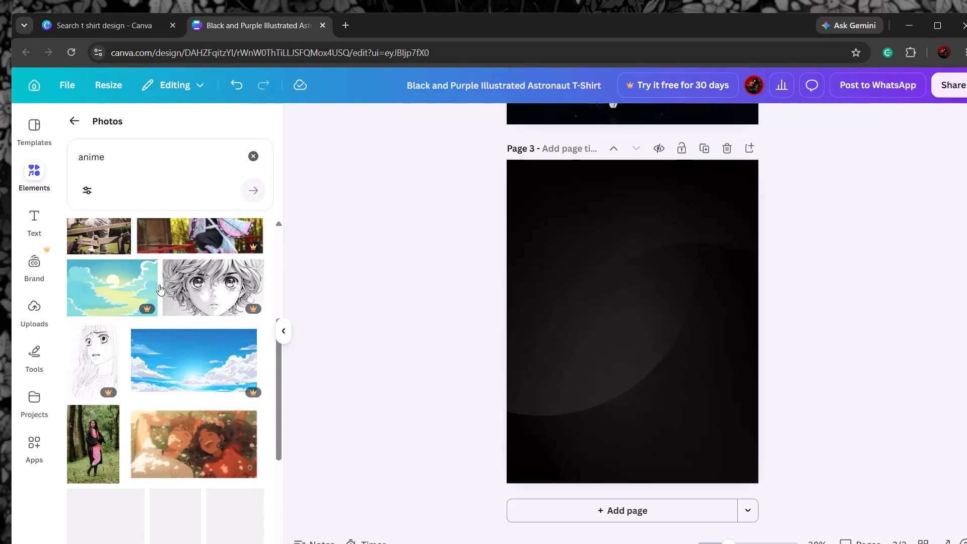
Leave the "anime" photo results and reopen the Photos category of the elements library without a search term.
scroll(159, 285, down, 3)
scroll(159, 285, up, 4)
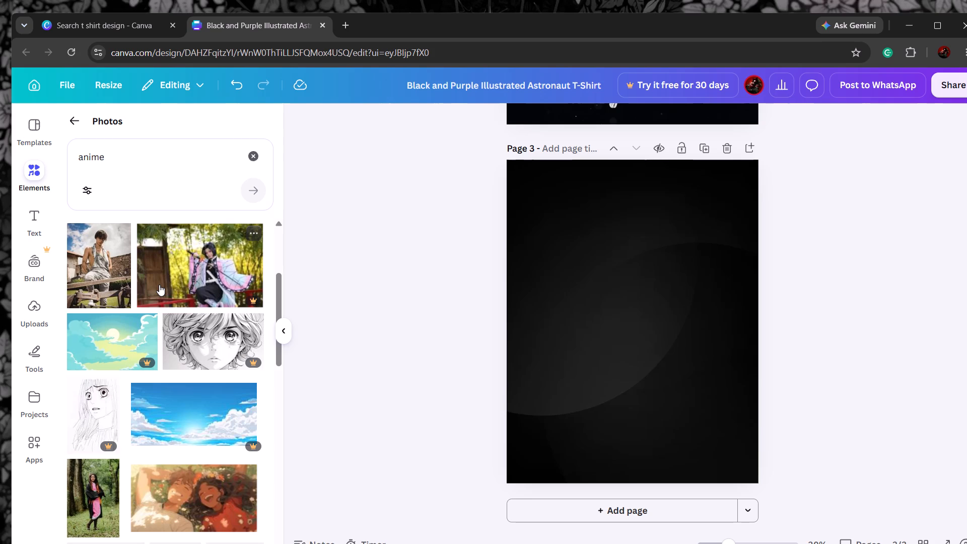
click(120, 164)
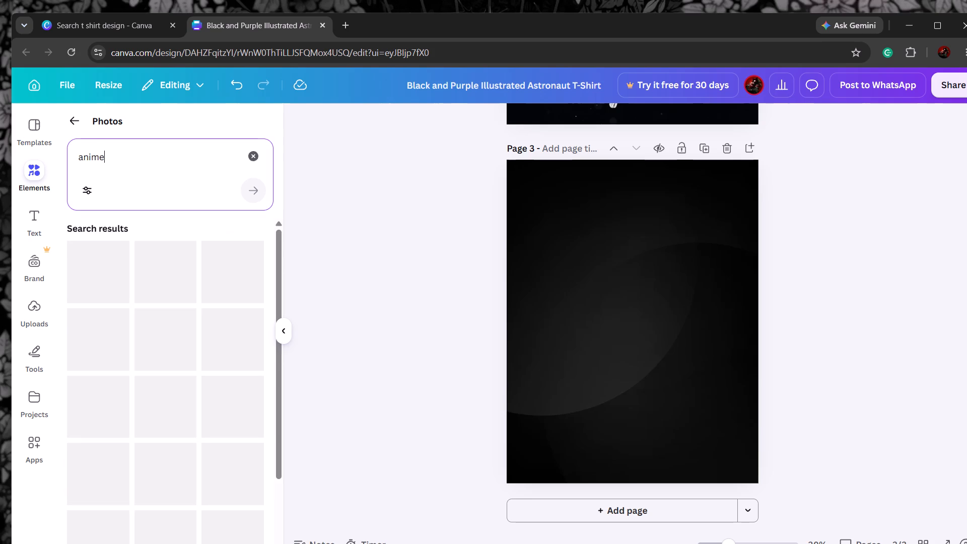
click(69, 124)
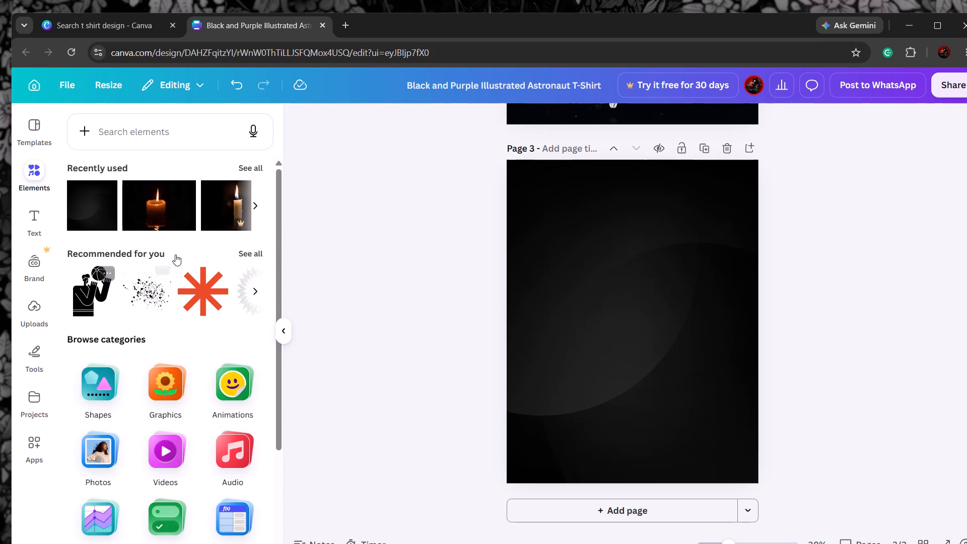
scroll(170, 337, down, 3)
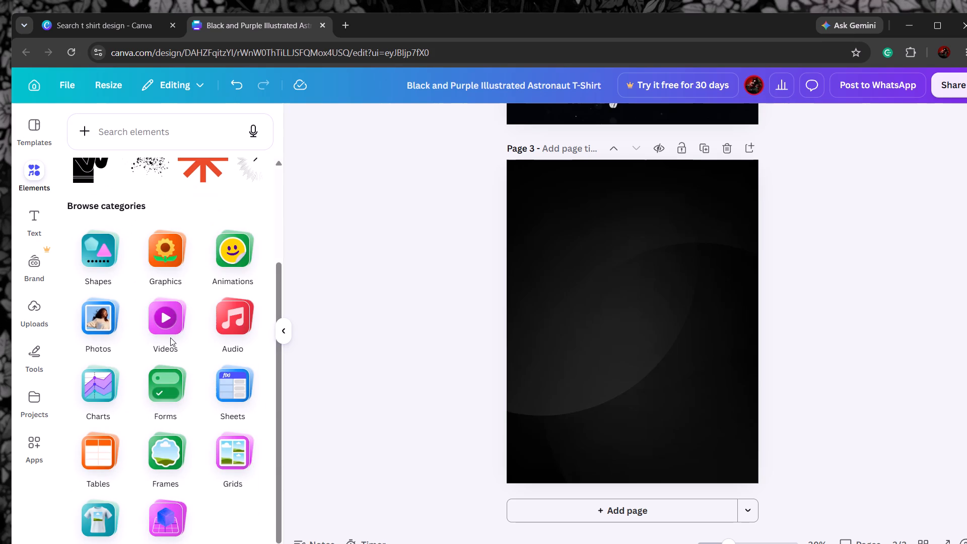
click(100, 309)
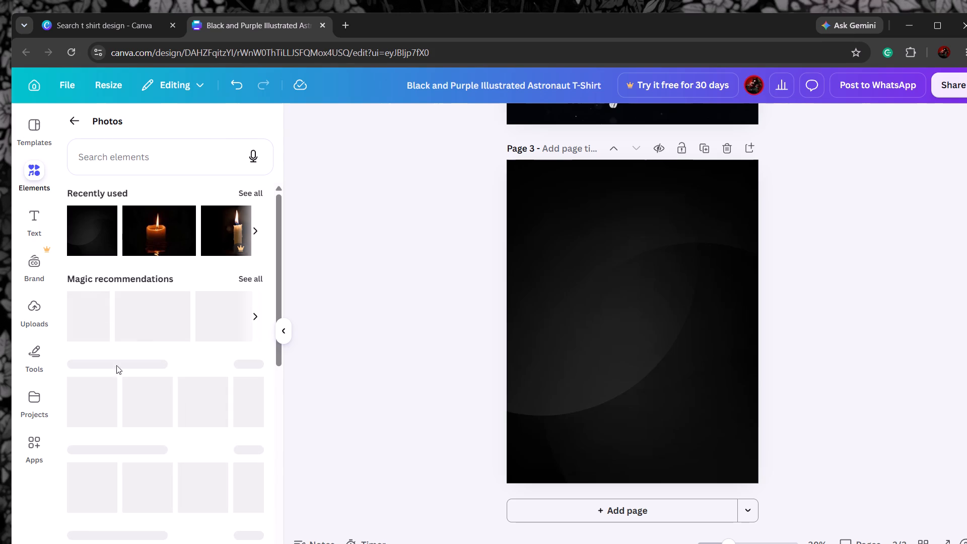
Browse the trending photos for an image that suits the dark design on page 3.
scroll(130, 417, down, 4)
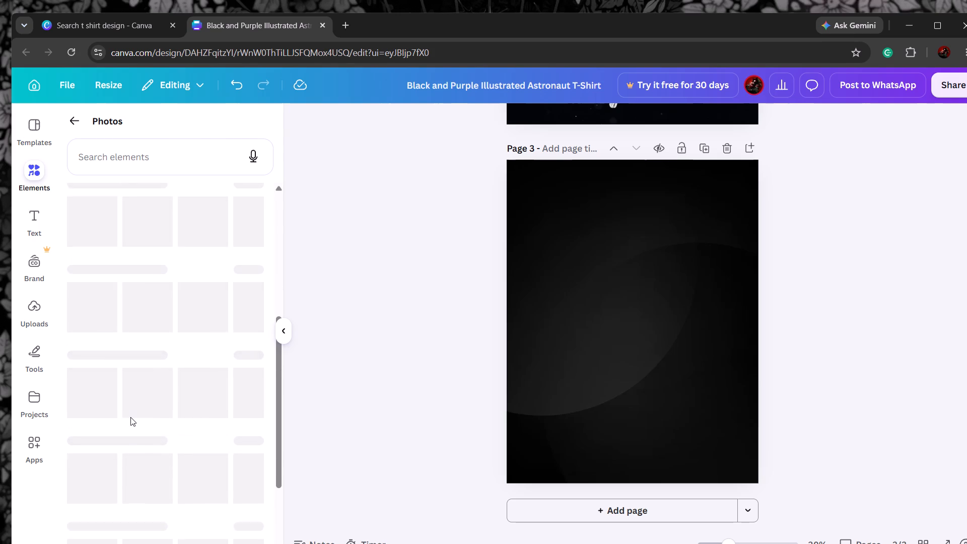
scroll(130, 417, down, 3)
scroll(130, 417, up, 6)
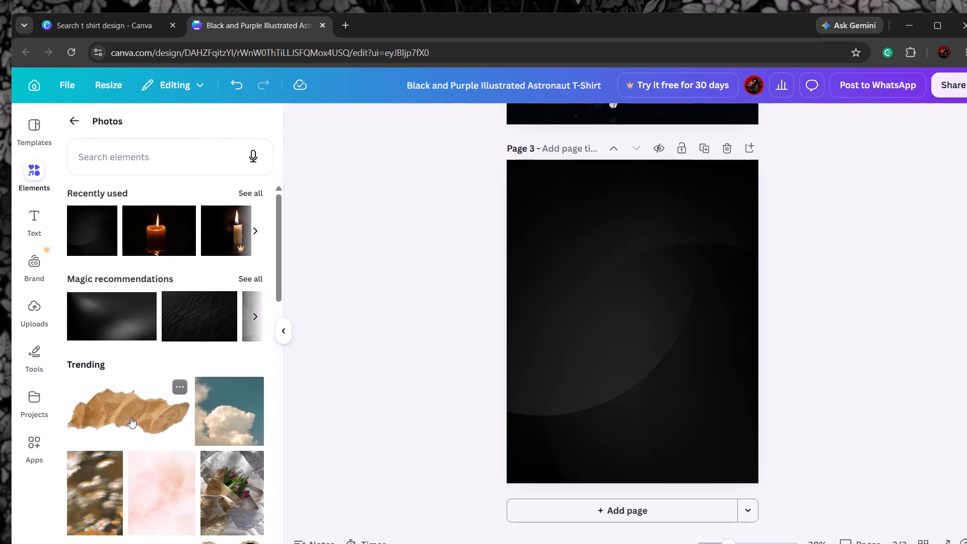
scroll(130, 417, down, 6)
scroll(130, 417, up, 2)
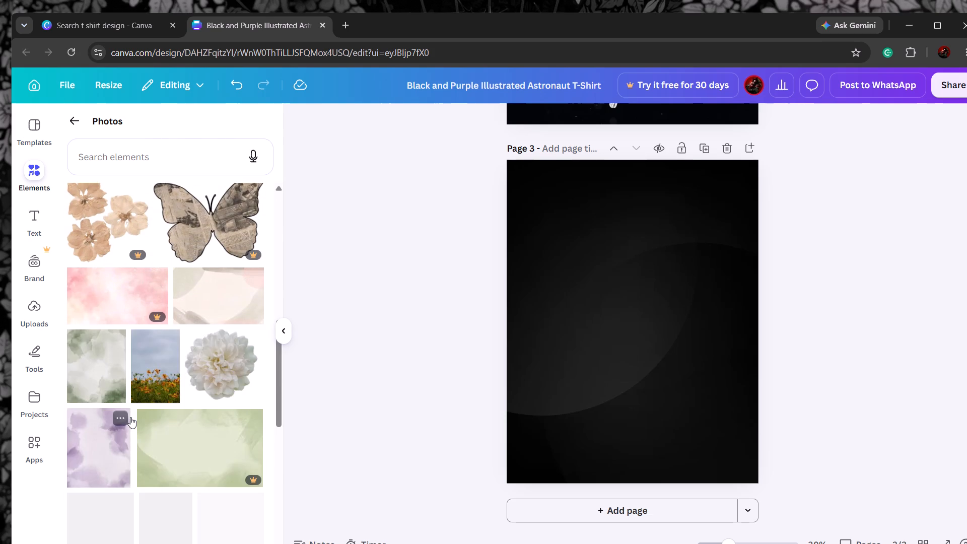
scroll(130, 417, up, 7)
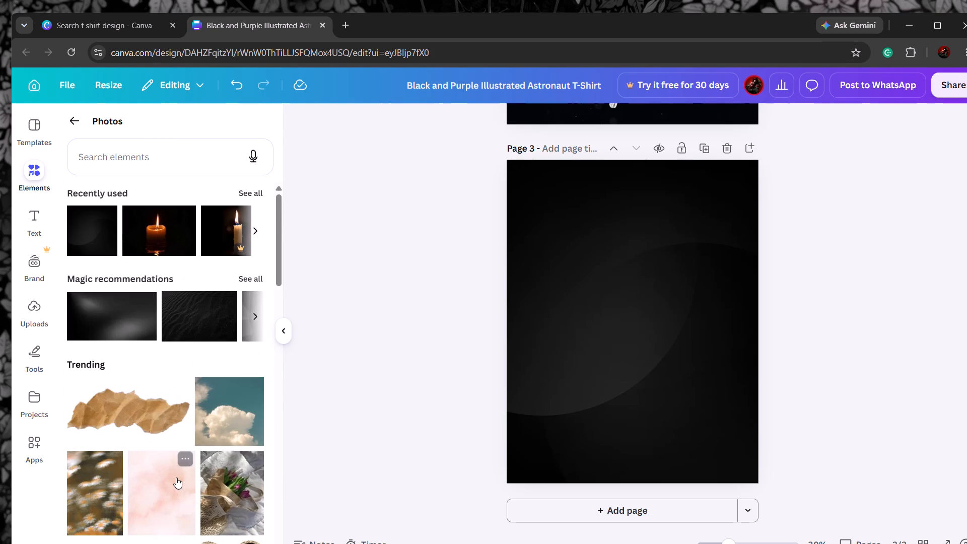
scroll(176, 478, down, 6)
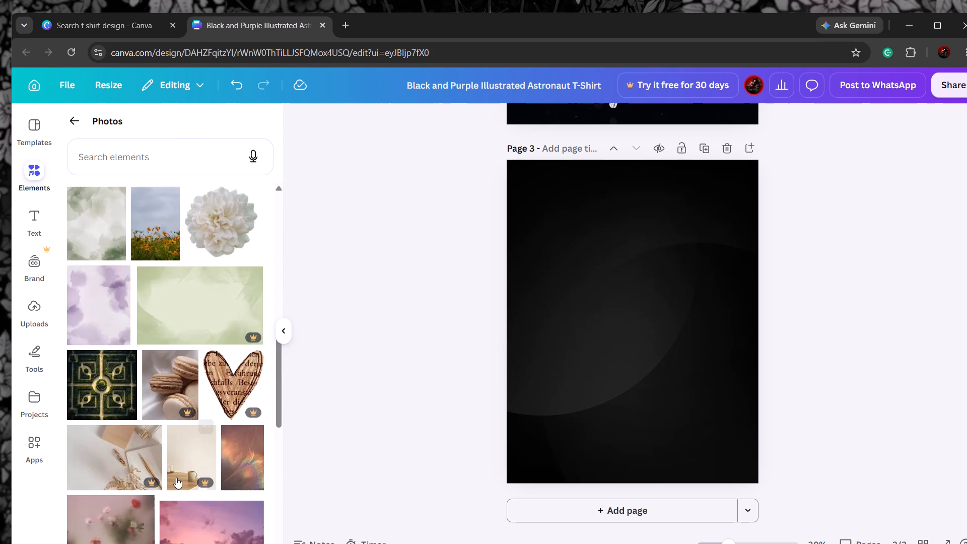
scroll(176, 478, down, 1)
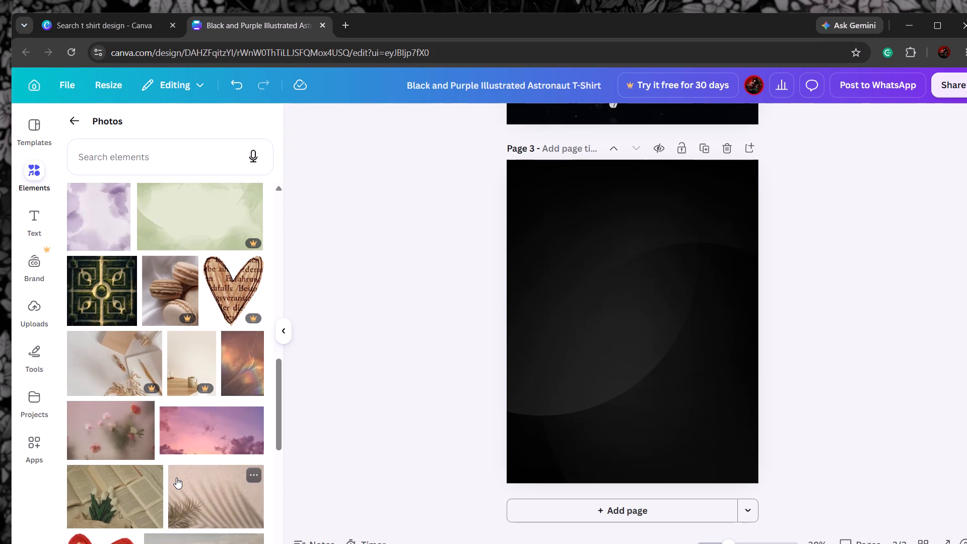
scroll(176, 478, down, 7)
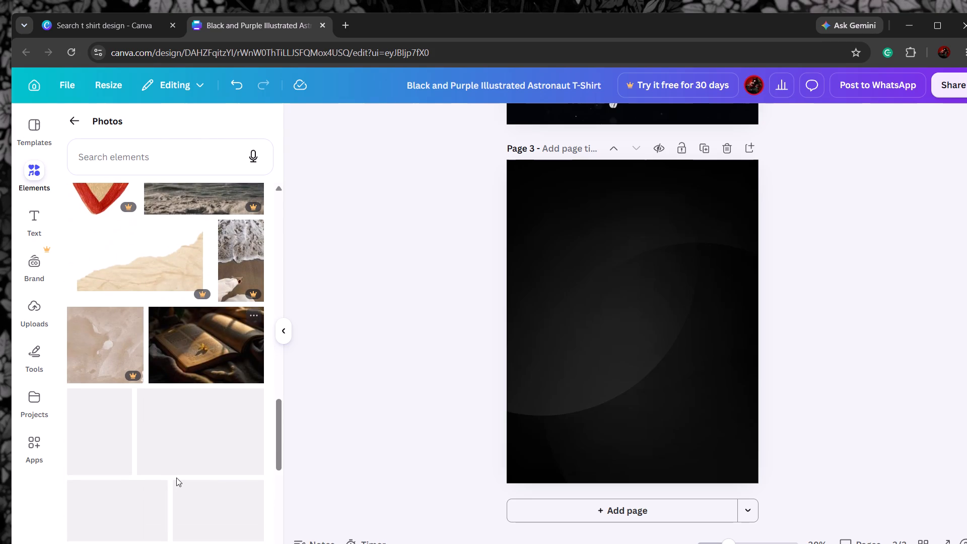
scroll(176, 478, down, 1)
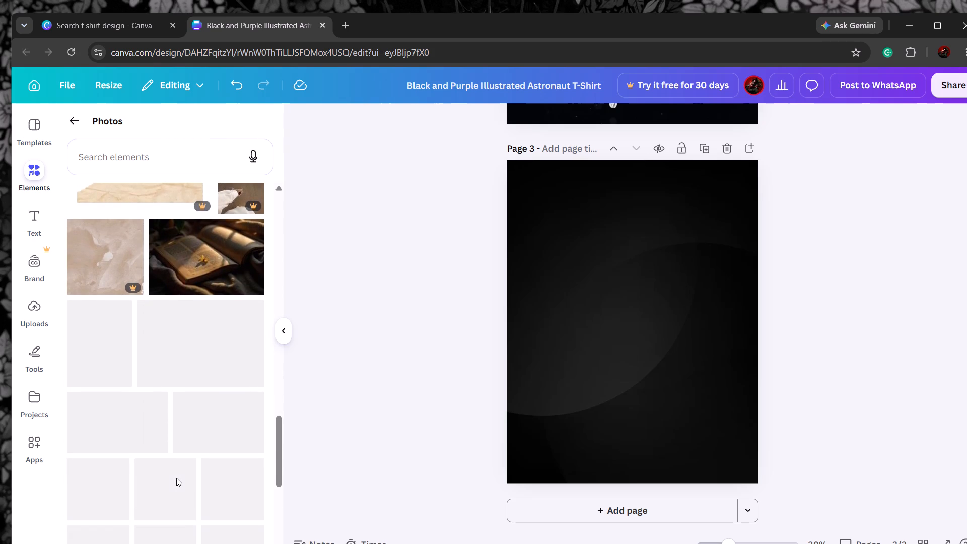
scroll(176, 478, down, 3)
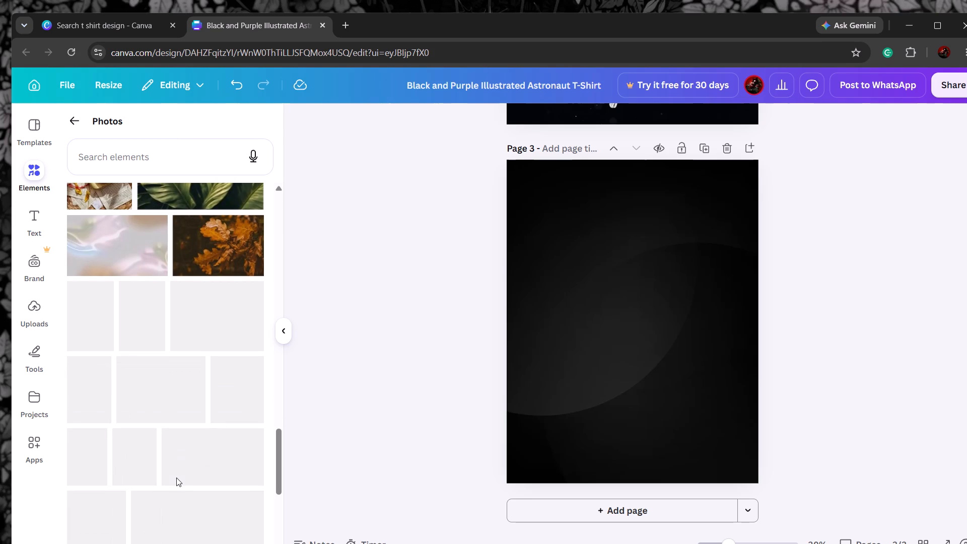
scroll(176, 478, down, 2)
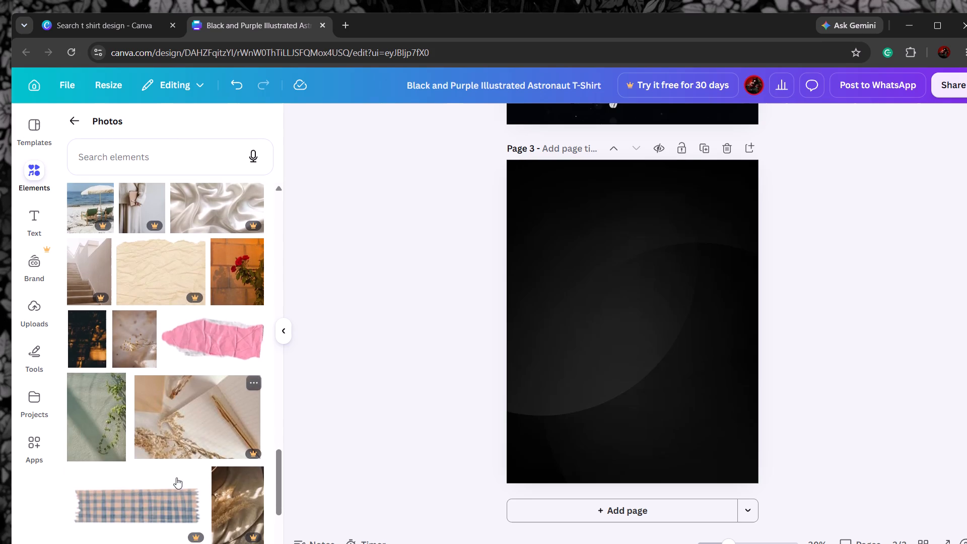
scroll(176, 478, down, 7)
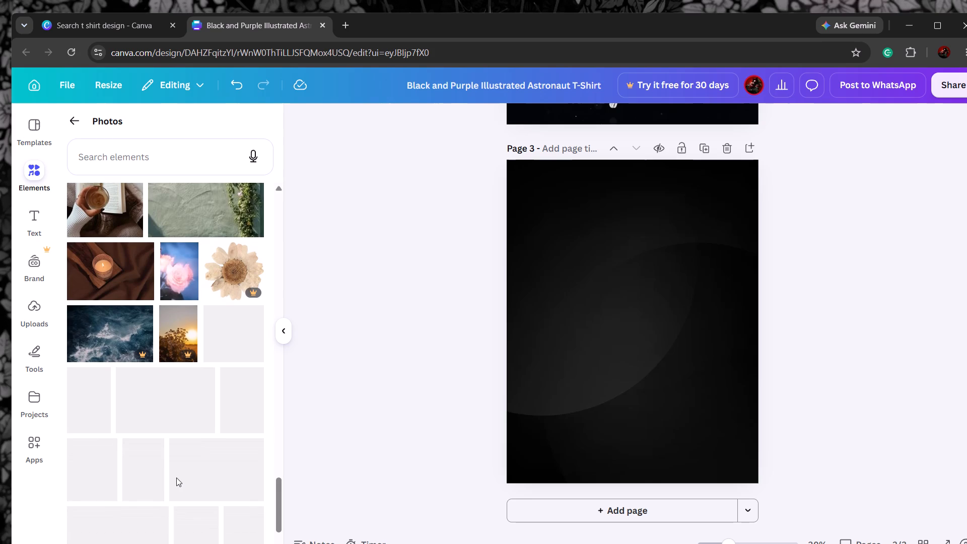
Start a new search in the photo library.
click(115, 162)
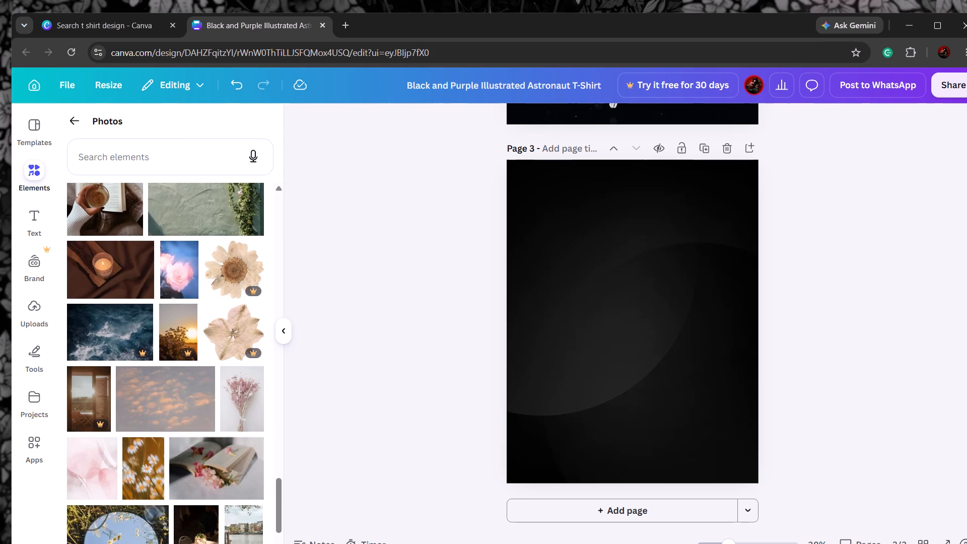